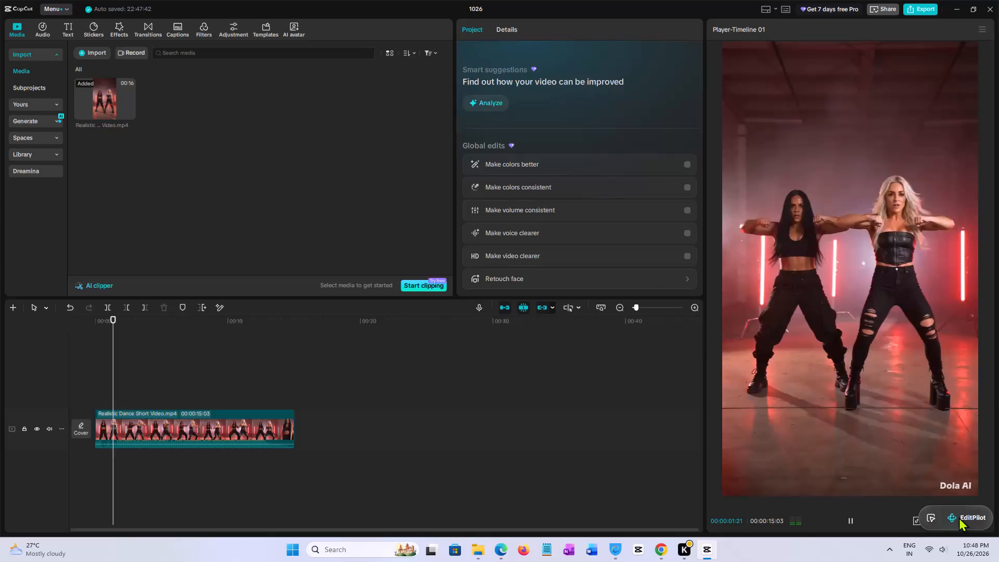
Move the floating EditPilot widget away from the player's playback controls.
left_click_drag(959, 517, 511, 0)
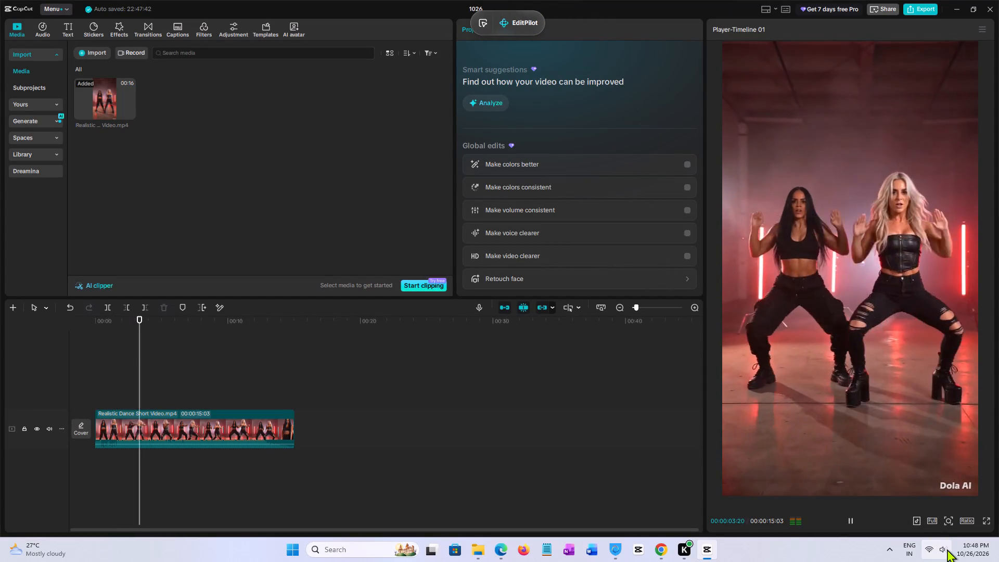
Raise the system volume and play the dance clip from the beginning to review it.
scroll(947, 549, "up", 5)
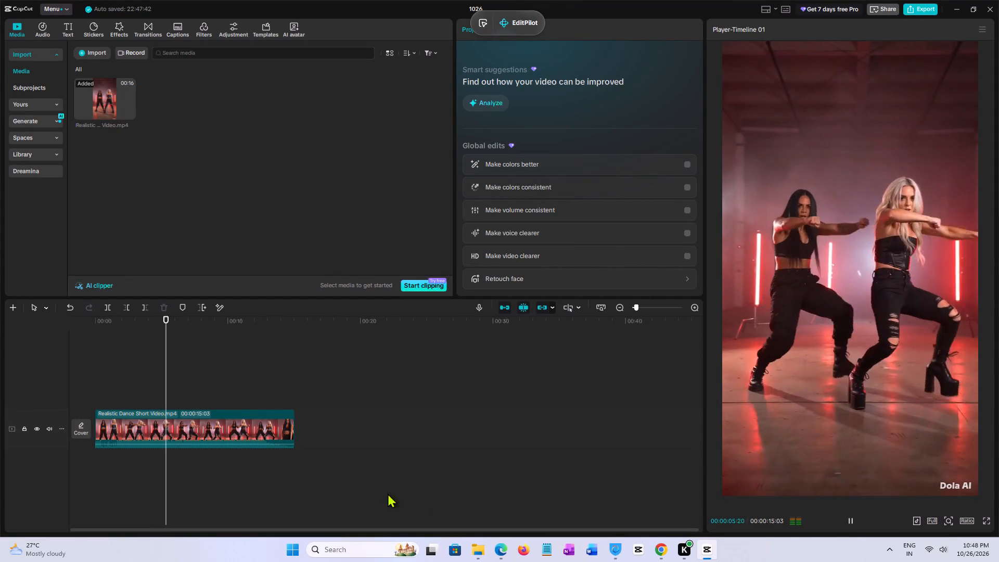
left_click(126, 325)
left_click_drag(126, 325, 28, 306)
key("space")
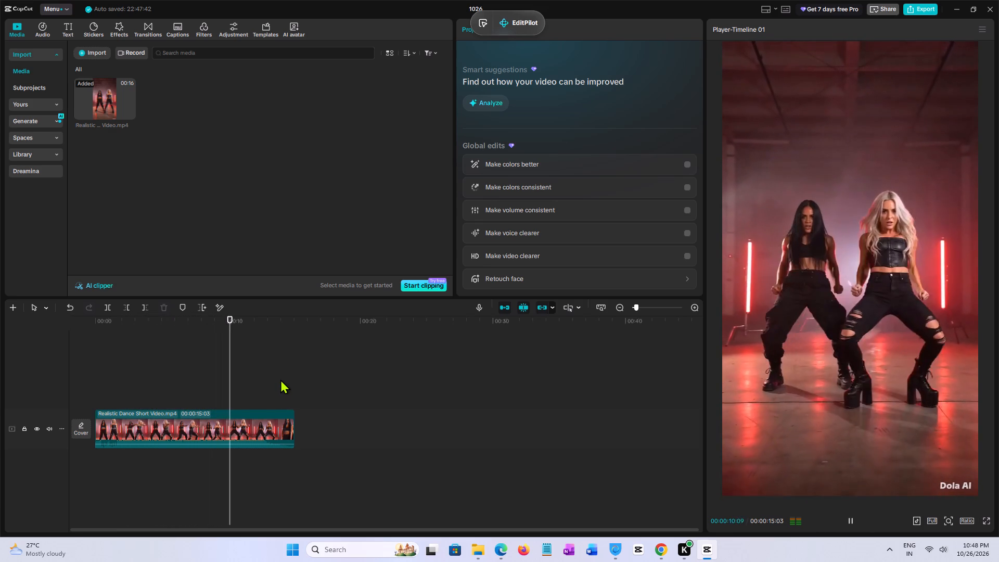
left_click(117, 322)
left_click_drag(117, 322, 42, 320)
key("space")
key("space")
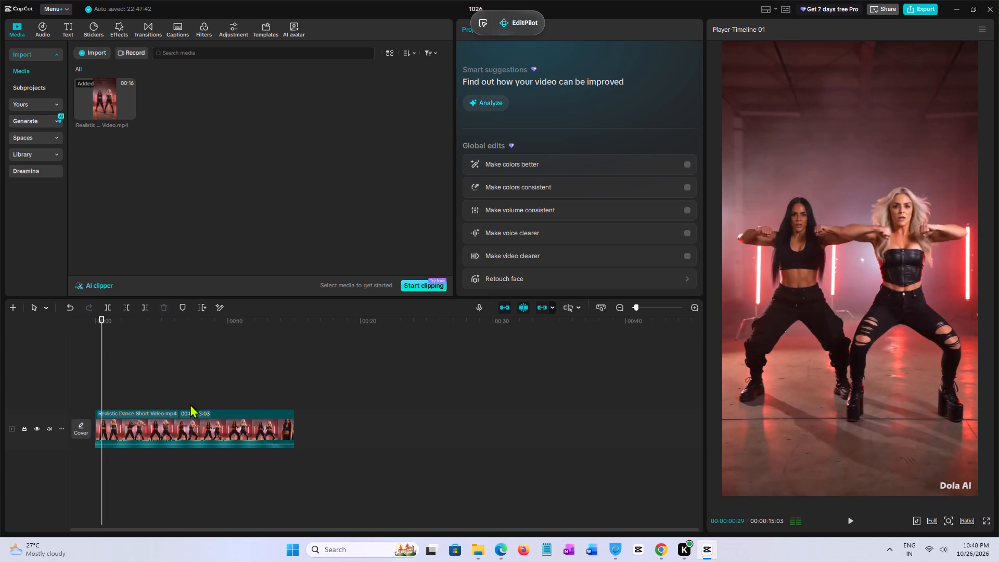
Crop a thin strip off the bottom edge of the dance clip to cut out the Dola AI watermark.
scroll(208, 426, "up", 6, "ctrl")
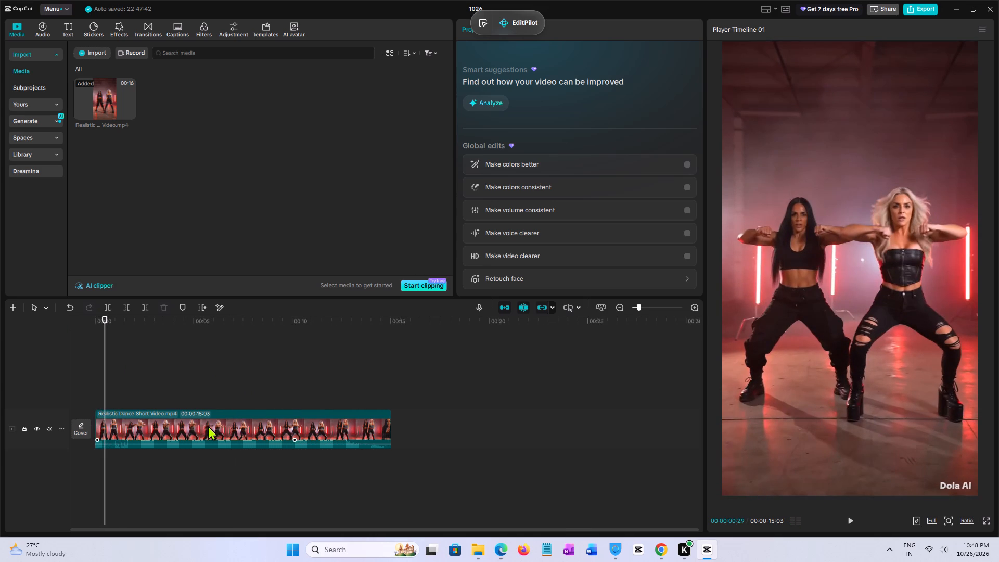
left_click(207, 426, "ctrl")
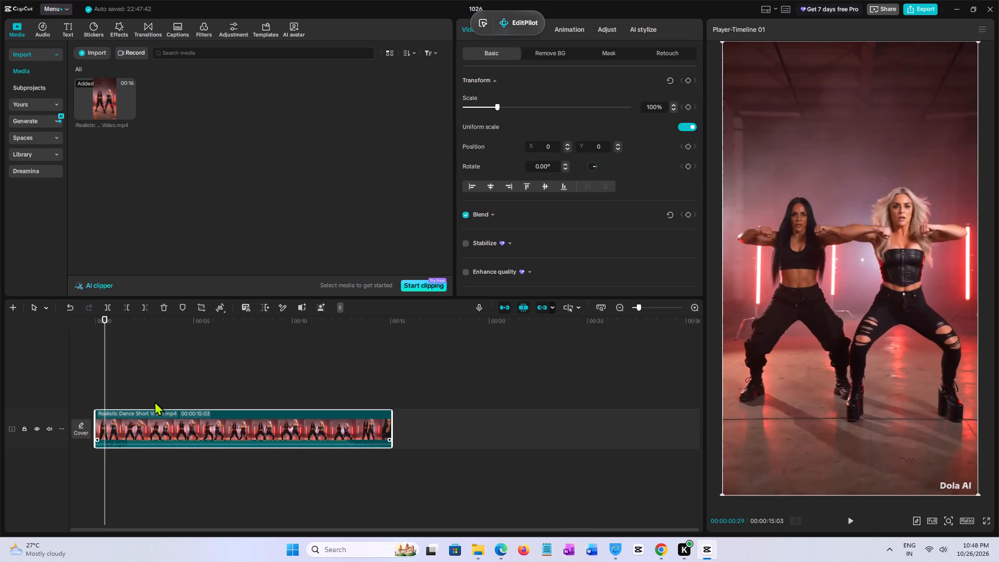
left_click(203, 308)
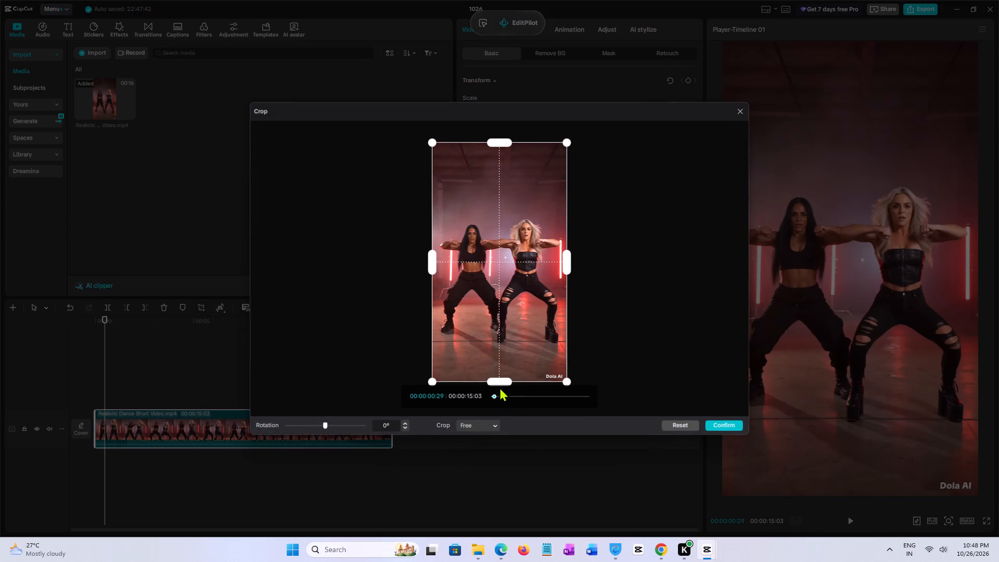
left_click_drag(500, 380, 503, 375)
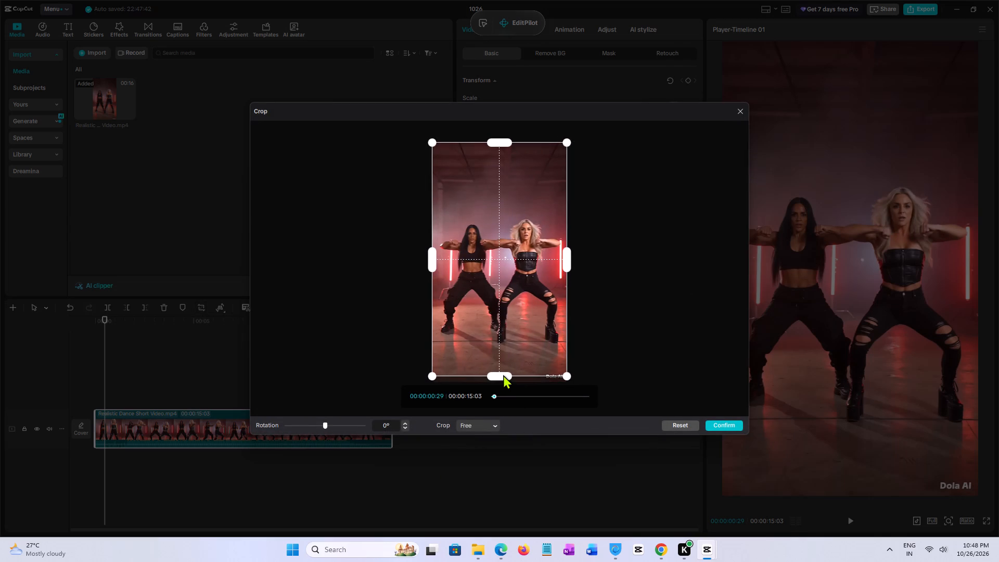
left_click_drag(503, 375, 503, 373)
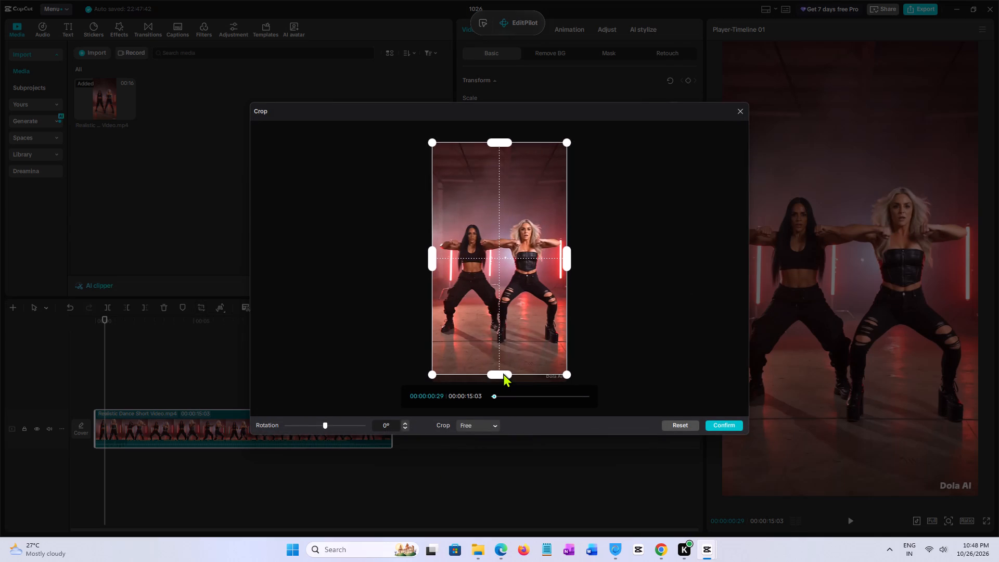
left_click(714, 425)
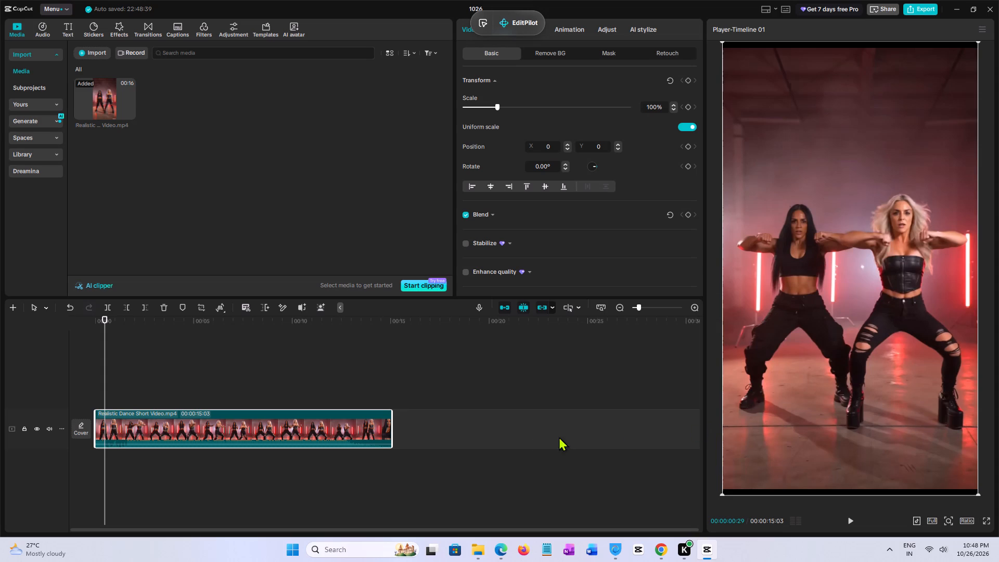
Play the cropped clip from the beginning to check the framing along the bottom edge.
key("space")
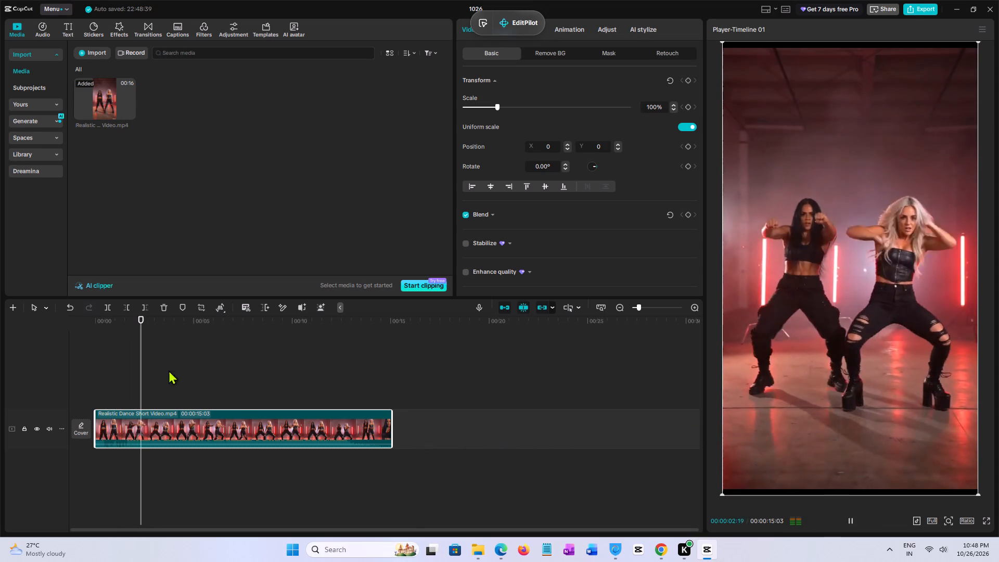
left_click(122, 354)
left_click_drag(122, 354, 30, 344)
key("space")
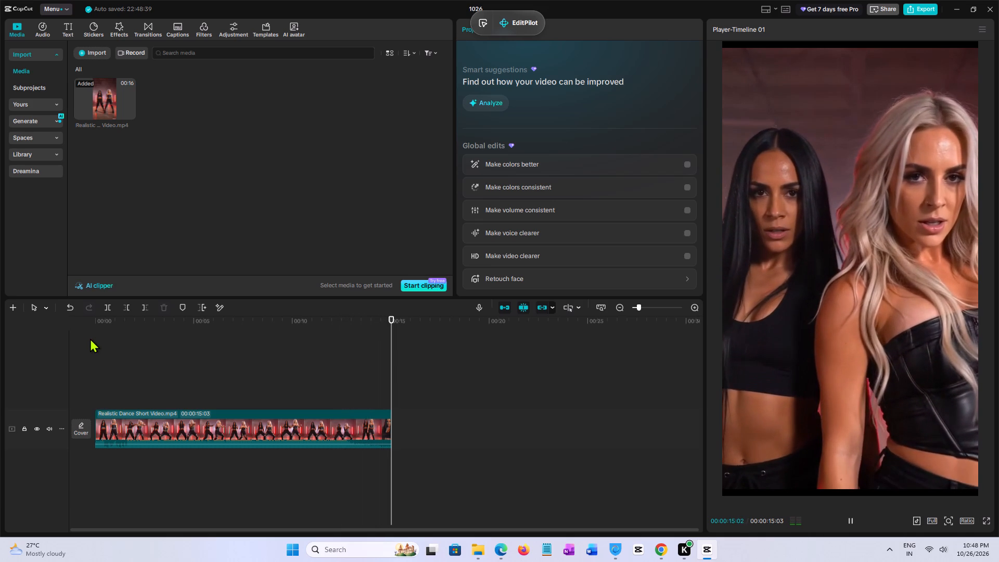
key("space")
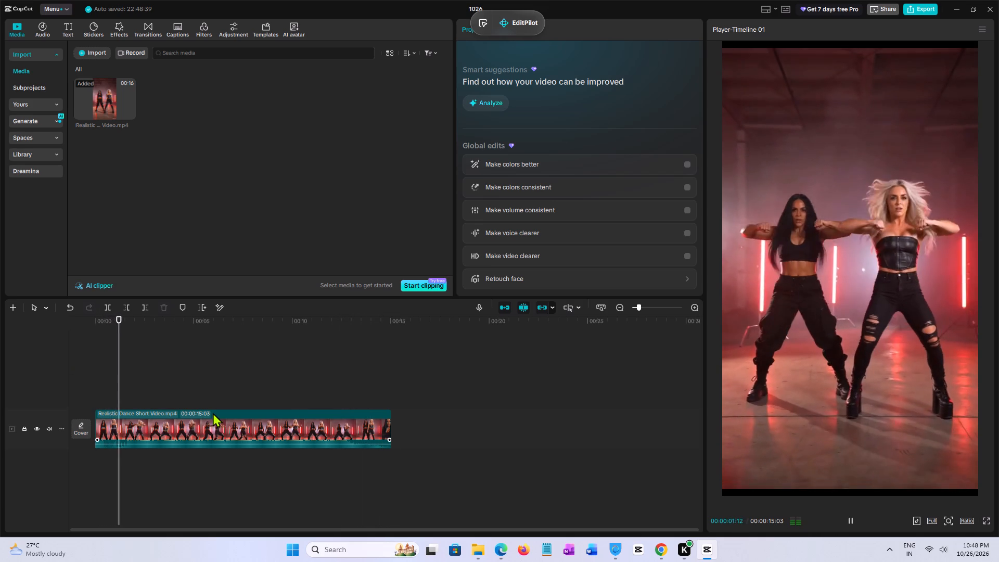
key("space")
With the dance clip selected, shift the EditPilot widget aside and widen the clip's properties area.
left_click(189, 424)
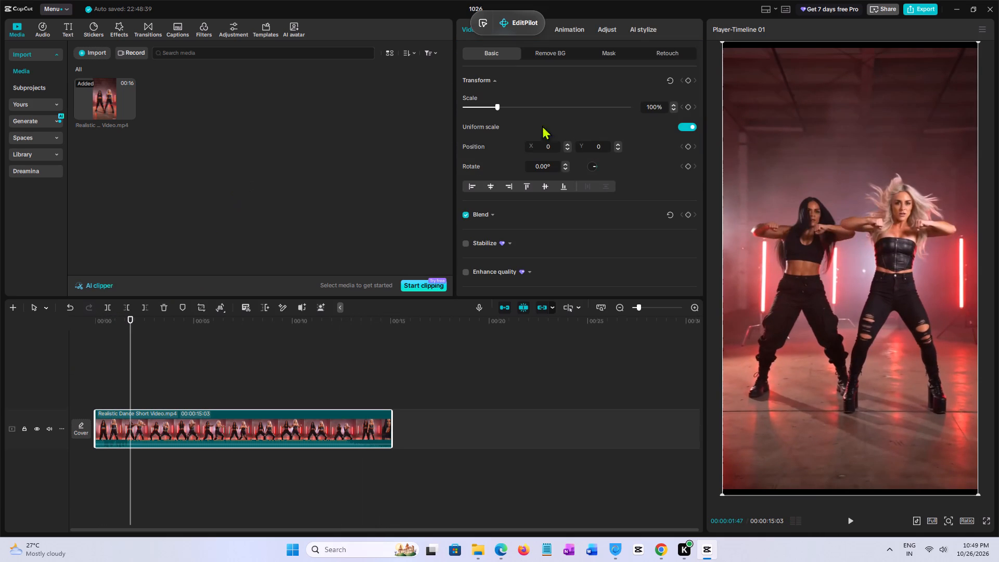
left_click_drag(512, 16, 604, 0)
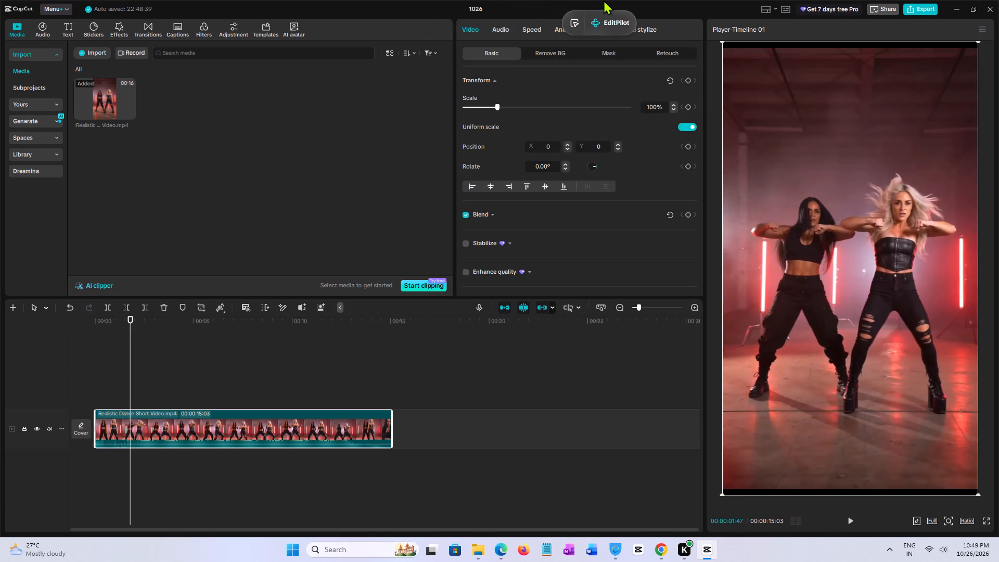
left_click_drag(604, 0, 606, 0)
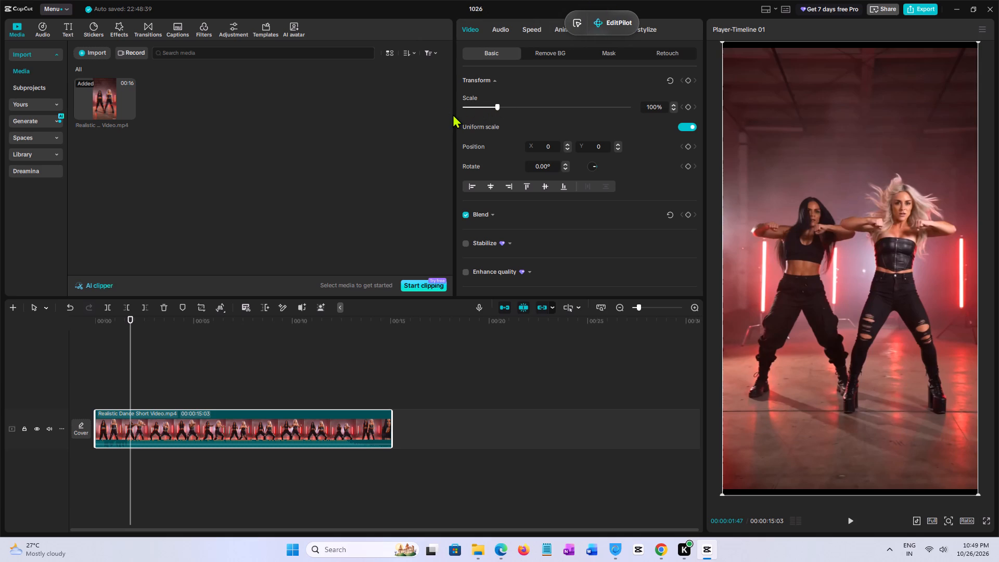
left_click(453, 114)
left_click_drag(453, 113, 428, 119)
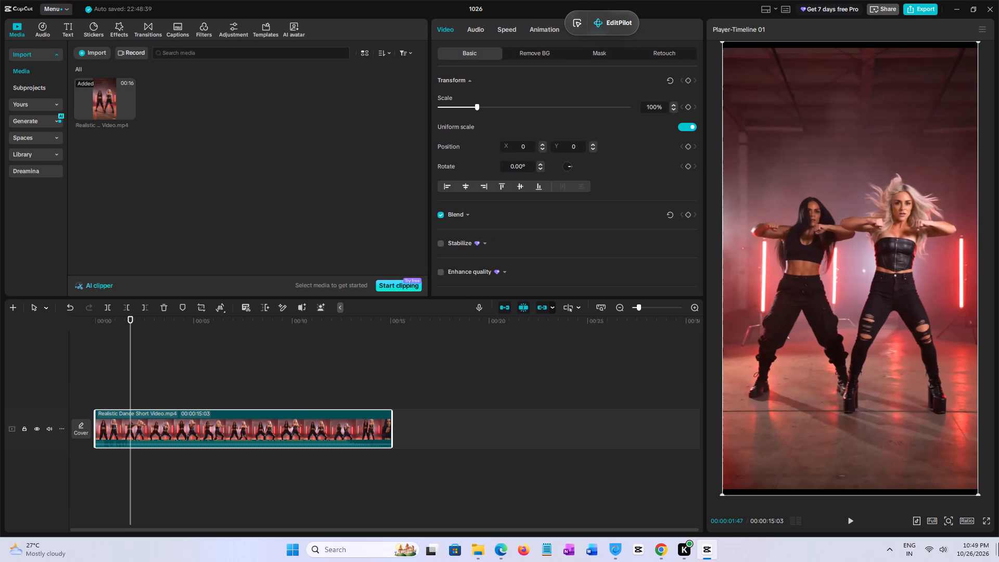
Set the project's aspect ratio to 9:16 and briefly play the video.
left_click(964, 518)
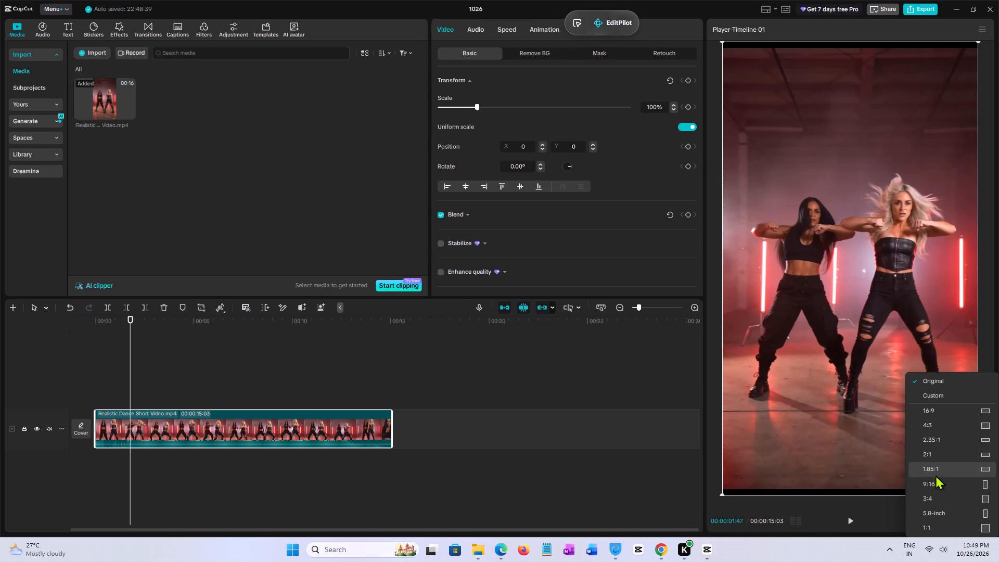
left_click(940, 481)
key("space")
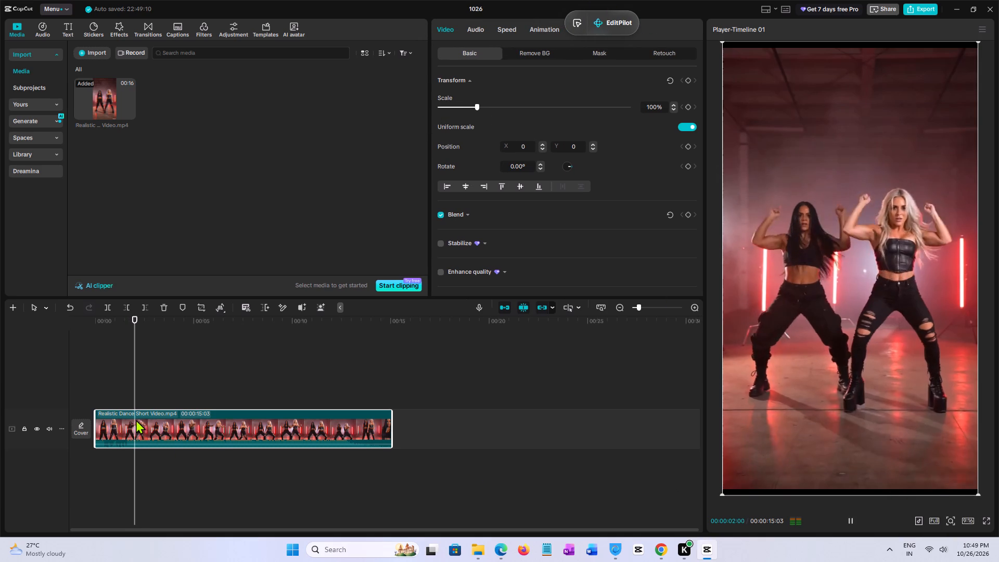
key("space")
Preview the favourite filters Clear II, 4K and 8K on the dance clip to compare their looks.
left_click(180, 425)
left_click(204, 24)
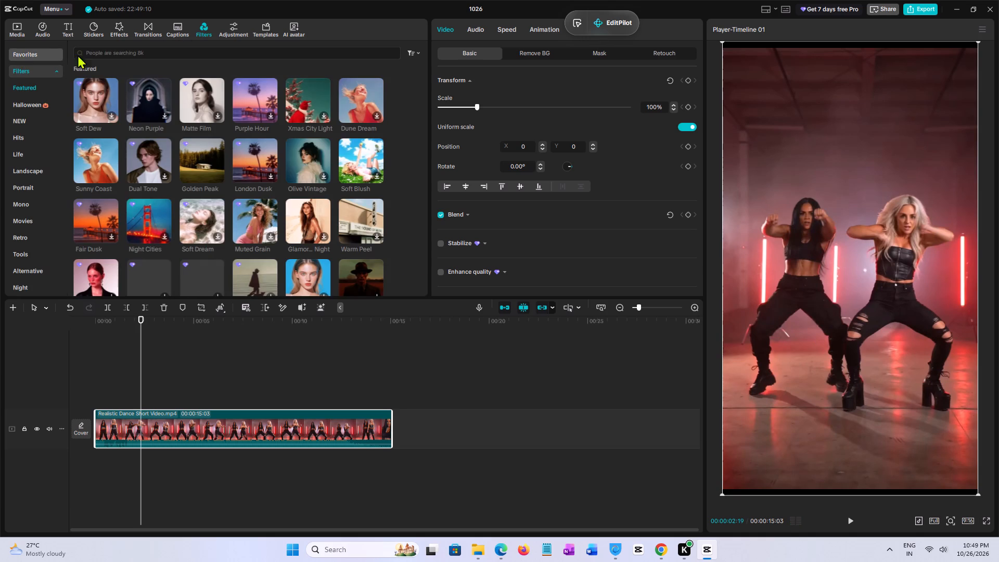
left_click(29, 56)
left_click(96, 91)
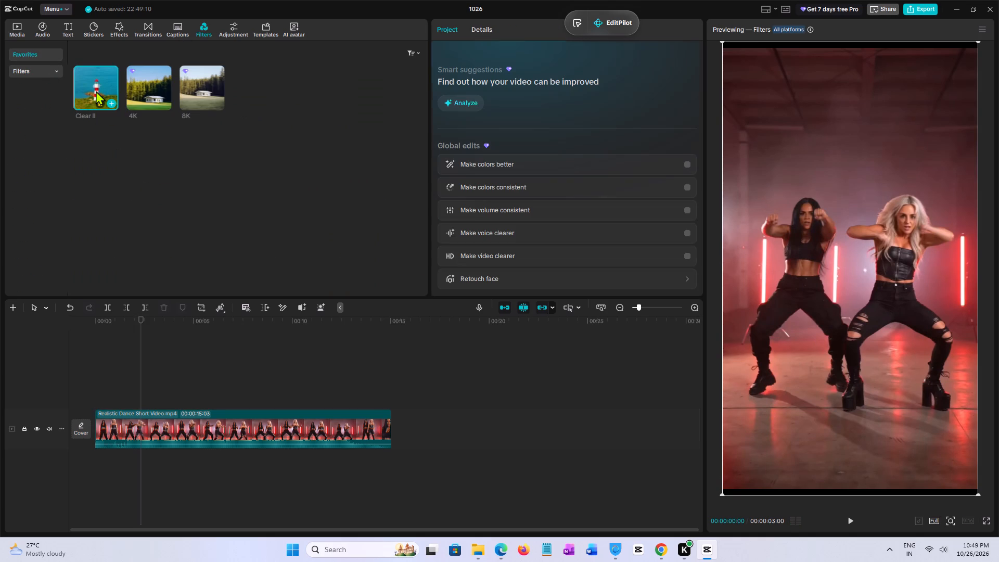
left_click(143, 87)
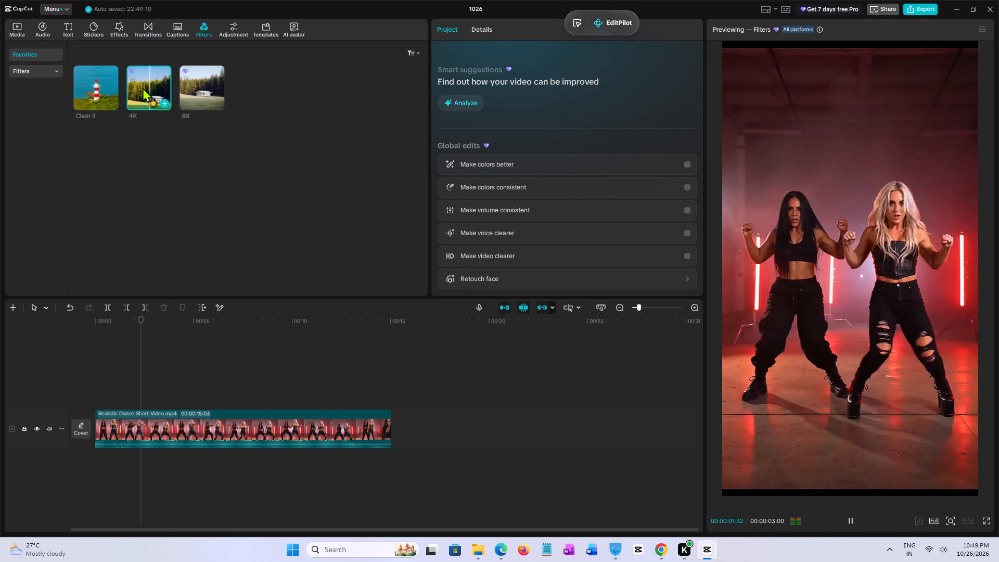
left_click(193, 86)
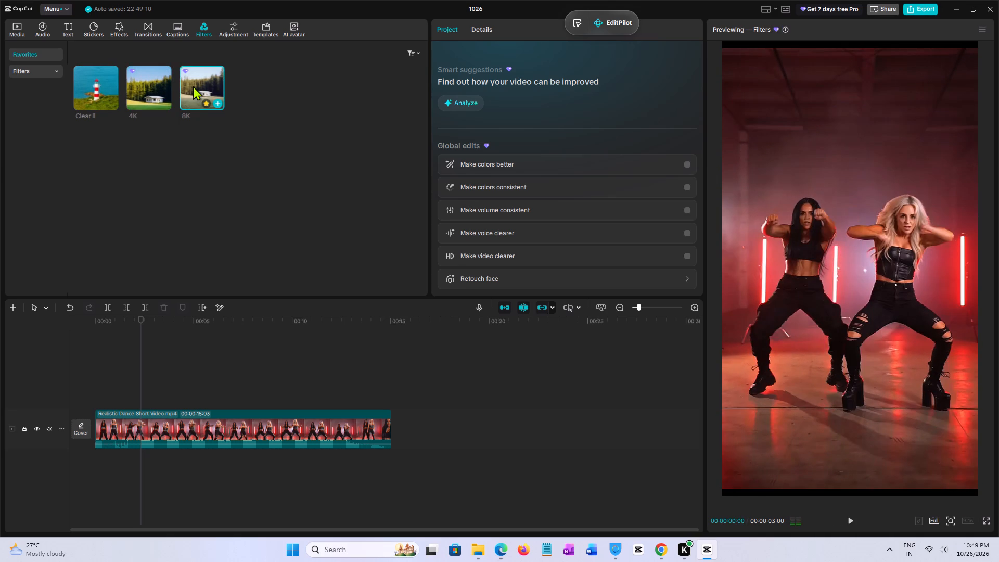
left_click(142, 84)
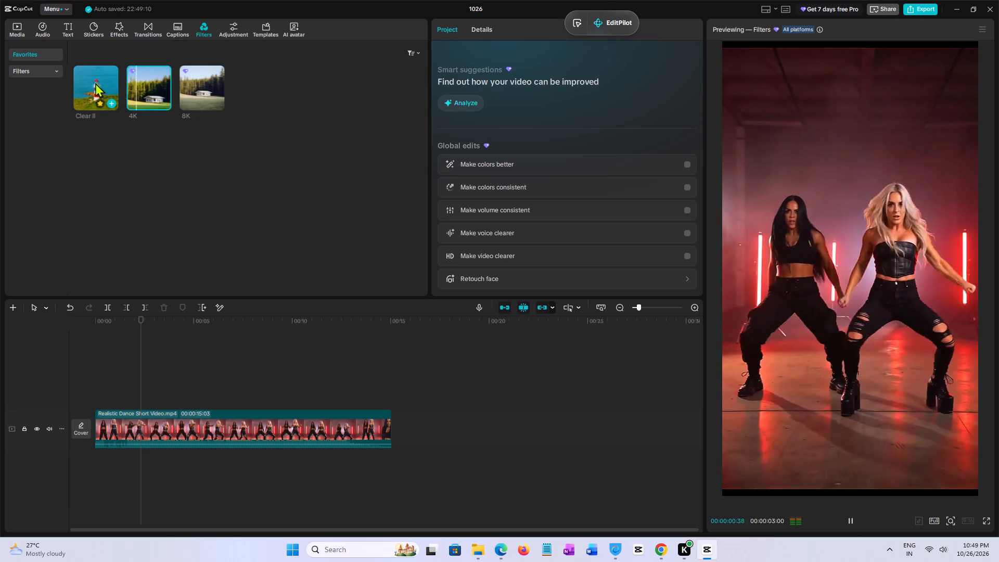
left_click(93, 81)
left_click(146, 86)
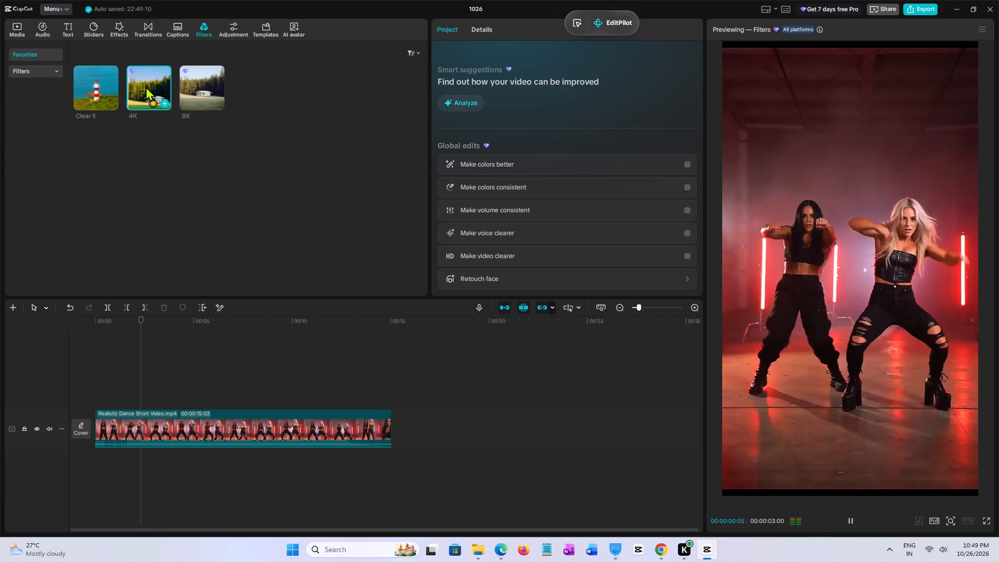
Add the 4K filter above the dance clip from its start and extend it over the clip's full length.
left_click_drag(146, 86, 97, 389)
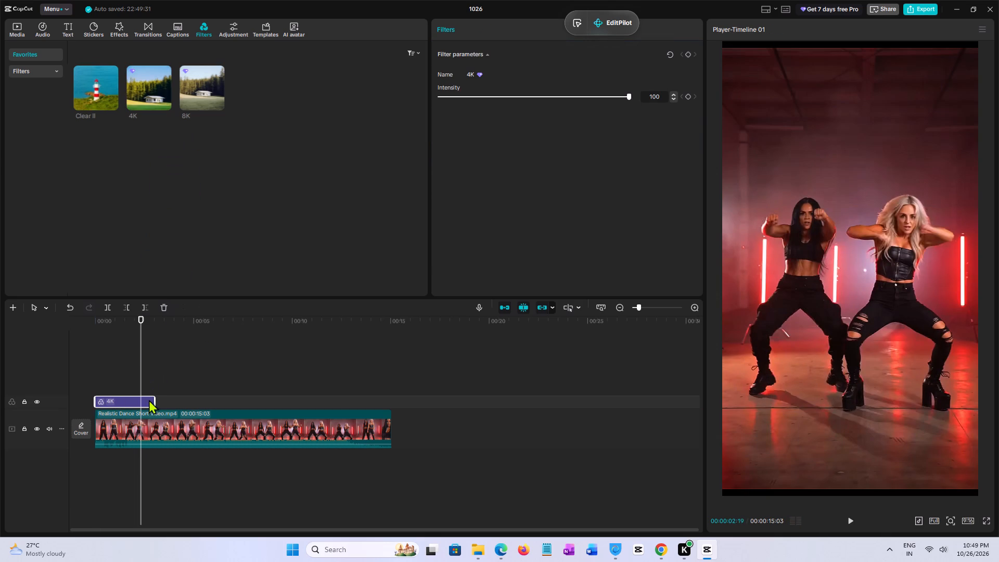
left_click_drag(152, 398, 392, 397)
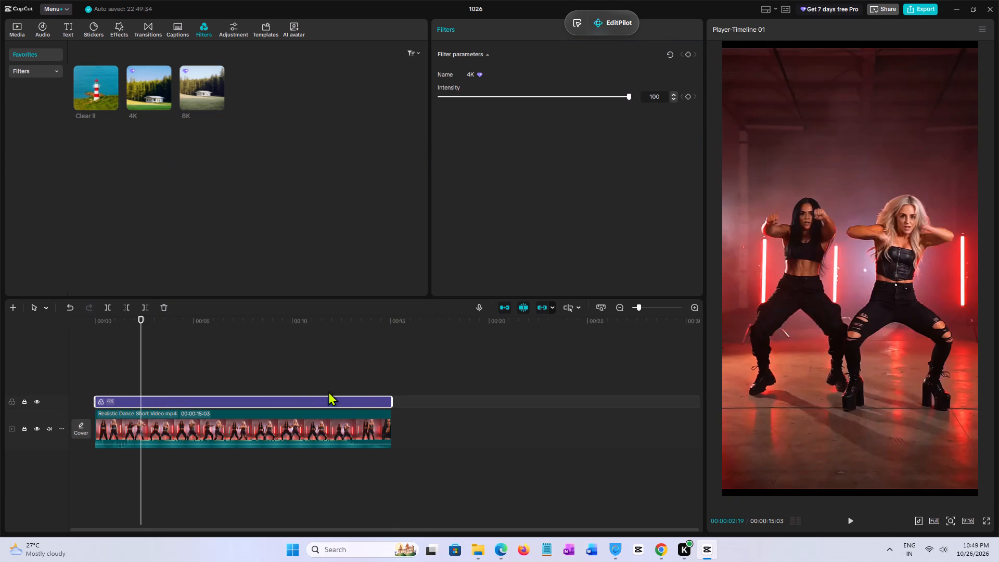
left_click(297, 376)
left_click_drag(297, 376, 44, 344)
key("space")
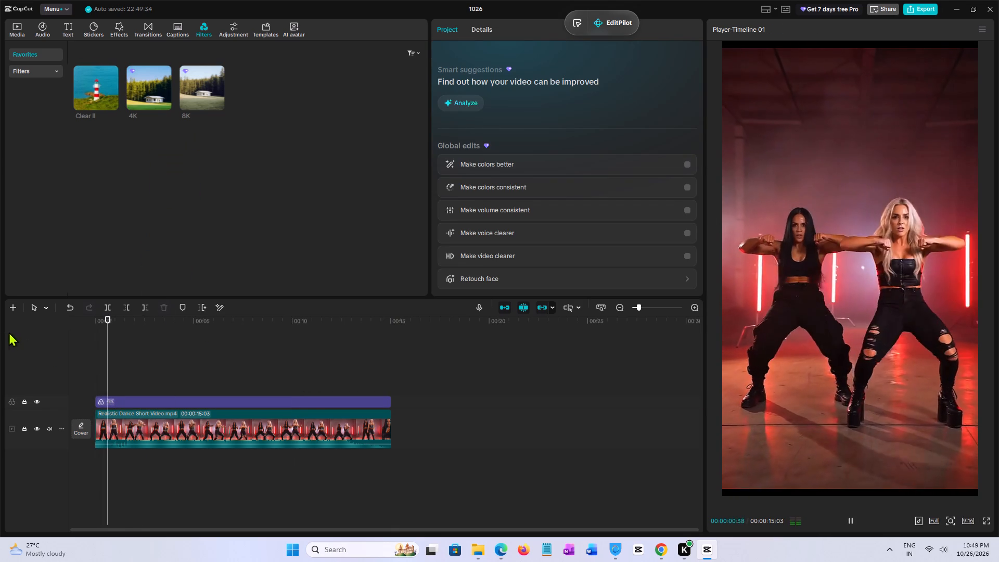
key("space")
Set the 4K filter's intensity to 84.
left_click(230, 400)
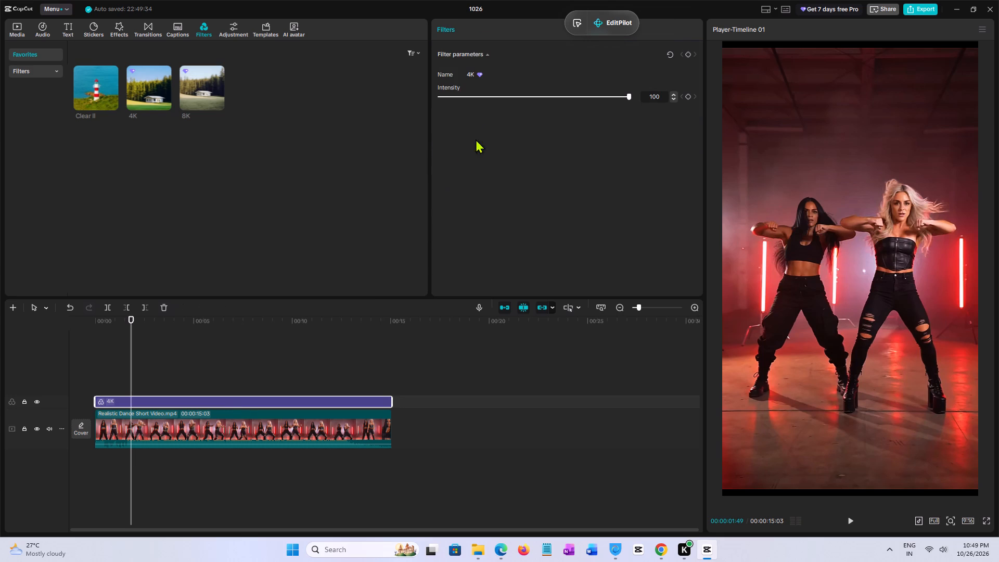
left_click(588, 93)
left_click_drag(592, 93, 599, 93)
Play the filtered video, including from the beginning, to check the adjusted filter intensity.
key("space")
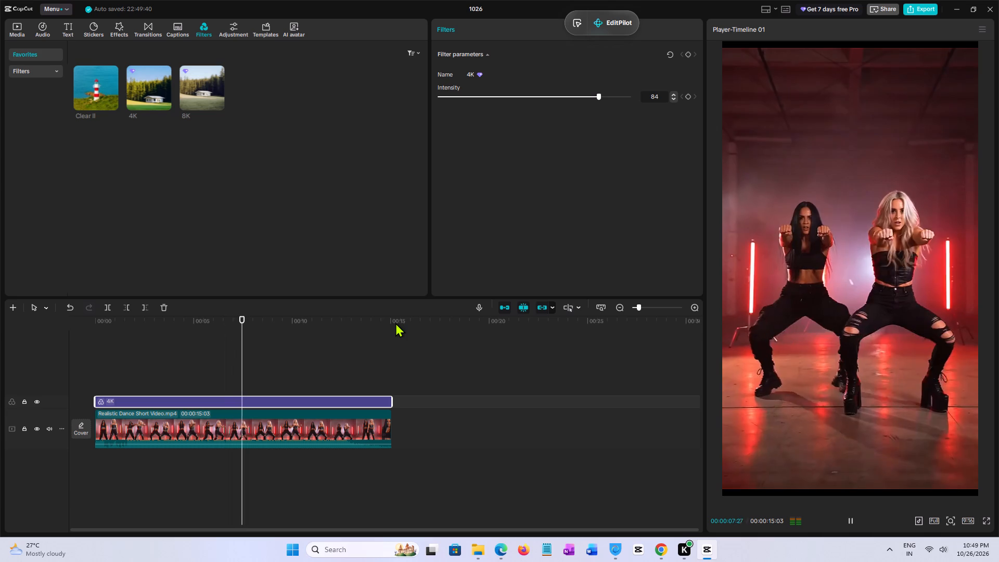
key("space")
left_click(108, 320)
left_click_drag(108, 318, 30, 316)
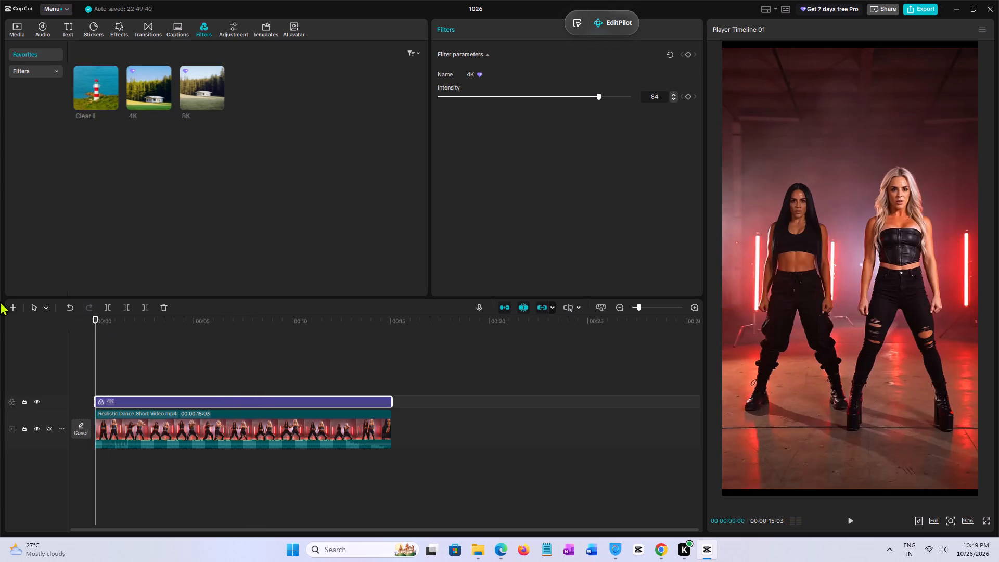
key("space")
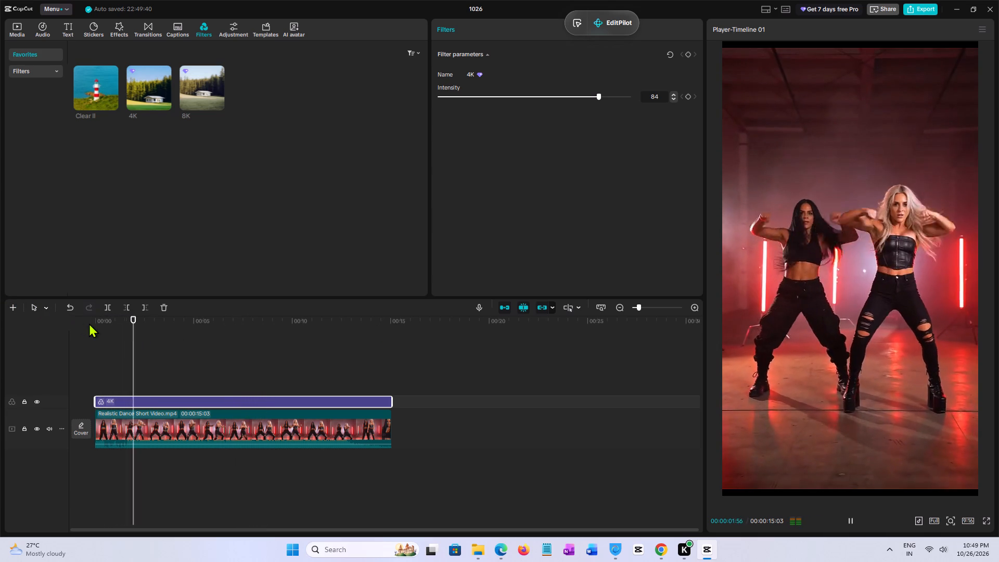
key("space")
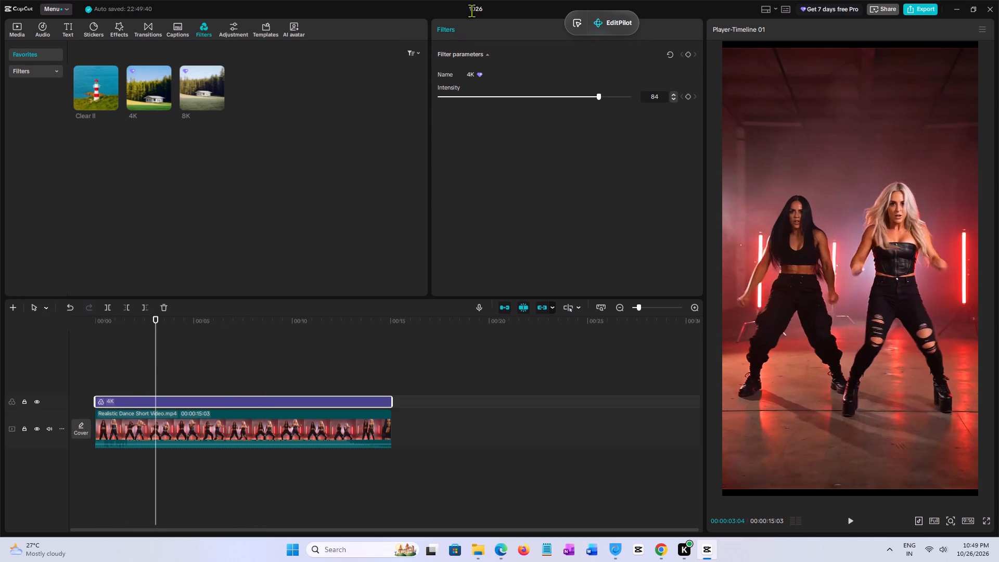
Rename the project as DARK DUO 1.
left_click(472, 8)
type("DAE")
key("BackSpace")
type("RK")
key("space")
type("DUO")
key("space")
key("1")
key("Return")
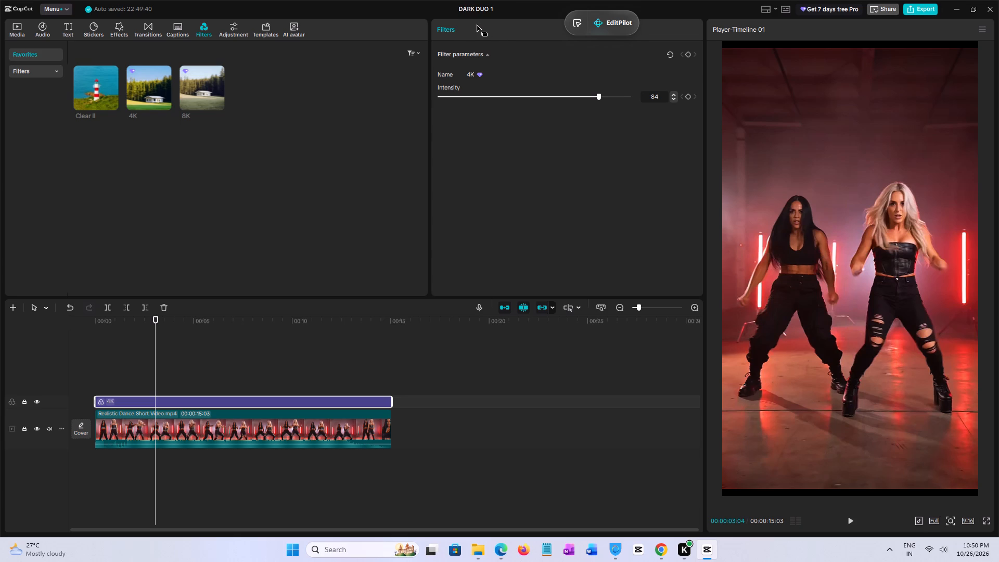
Play the opening of the filtered dance video from its beginning.
left_click(123, 362)
left_click_drag(121, 362, 17, 364)
key("space")
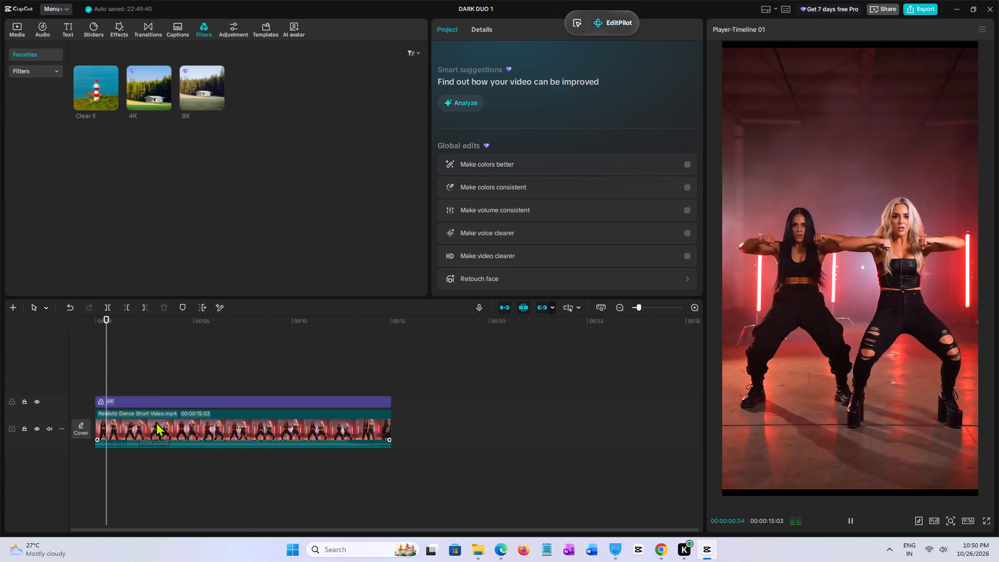
key("space")
Browse the Featured filters and preview Golden Peak and London Dusk on the dance clip.
left_click(23, 70)
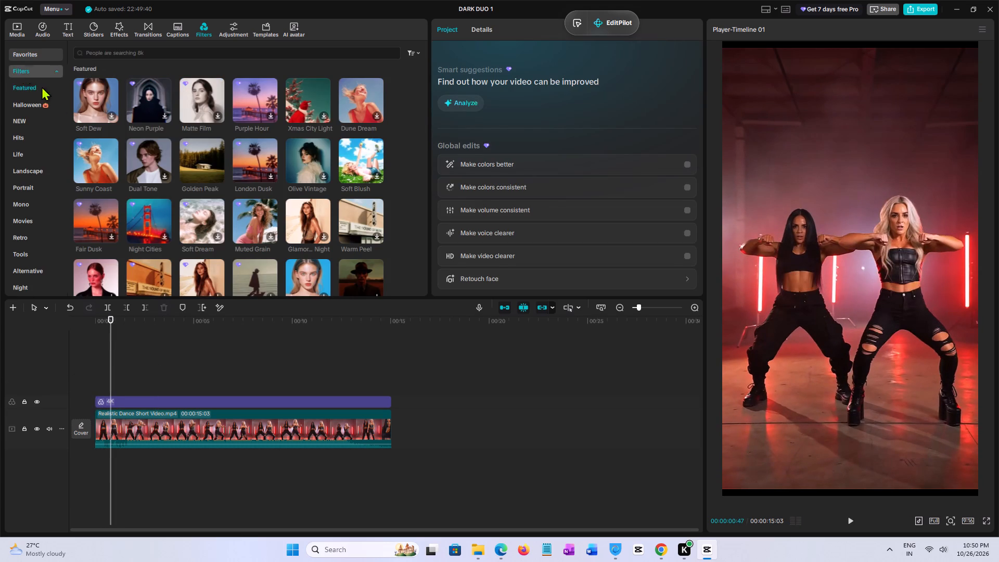
left_click(203, 152)
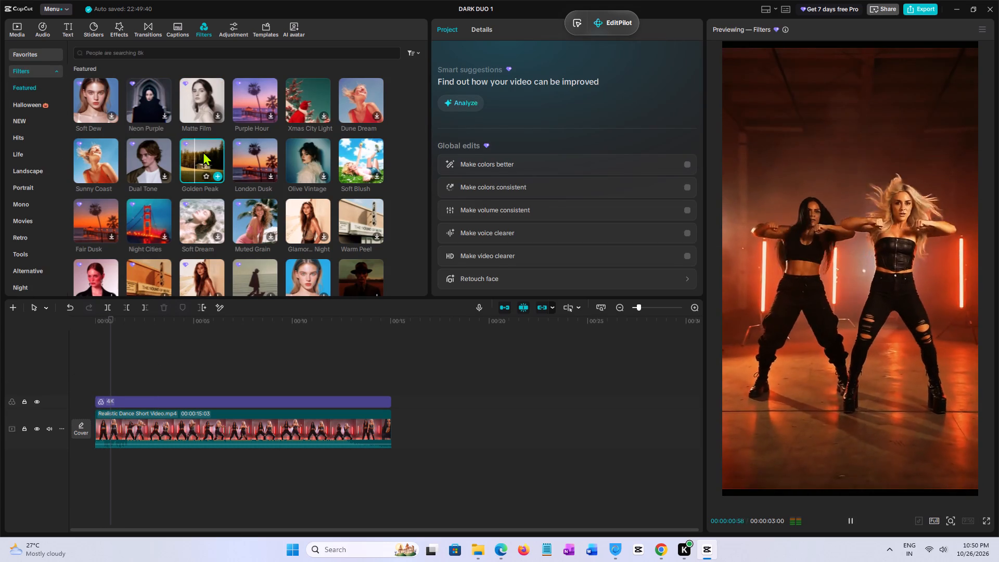
left_click(255, 159)
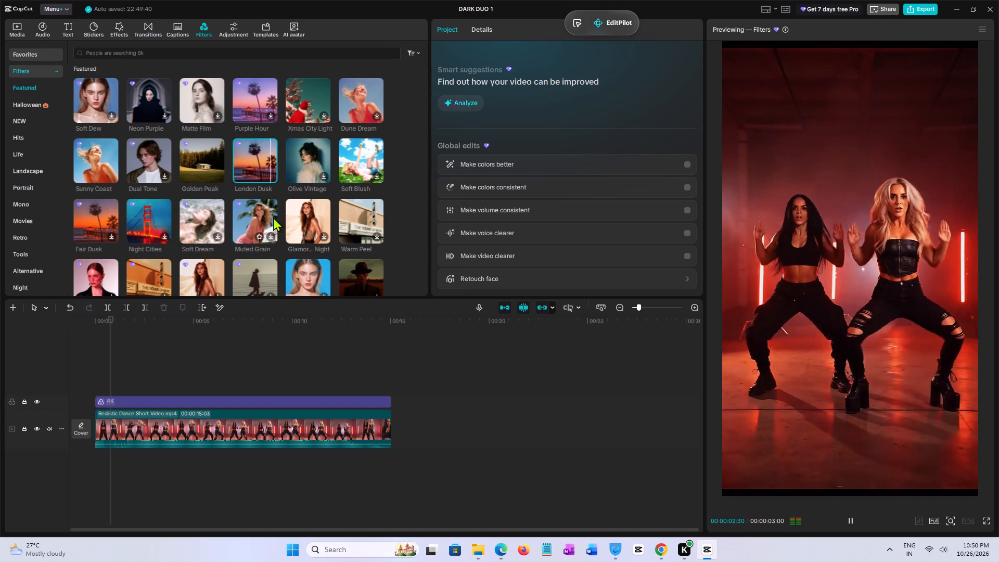
key("space")
scroll(239, 210, "down", 2)
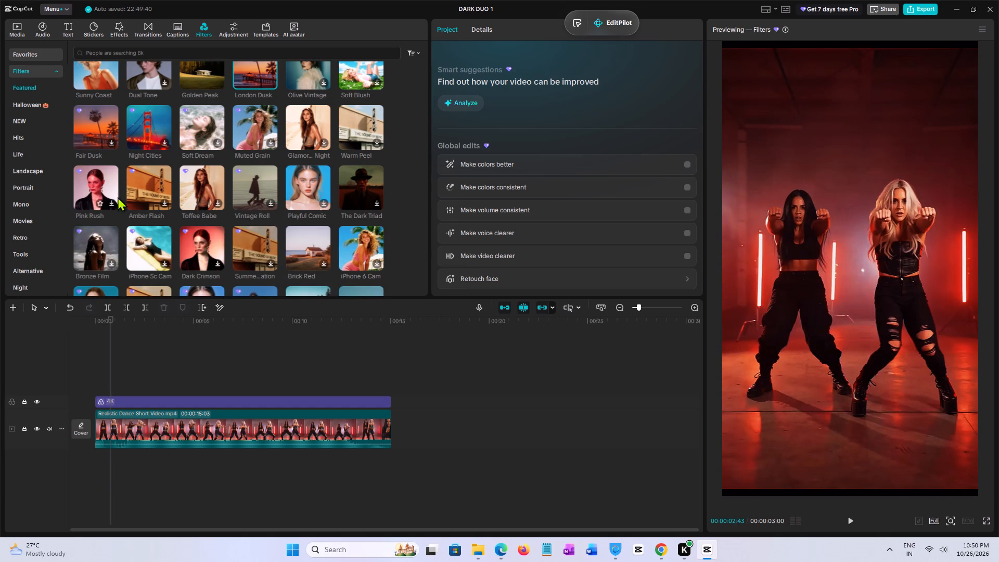
scroll(183, 198, "up", 1)
scroll(344, 226, "down", 2)
scroll(223, 231, "down", 1)
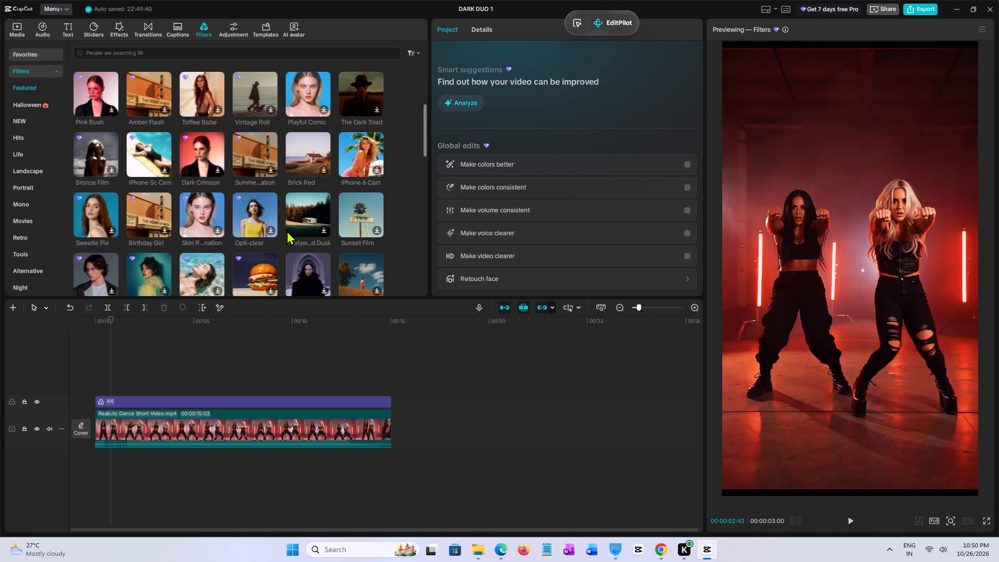
scroll(289, 214, "up", 4)
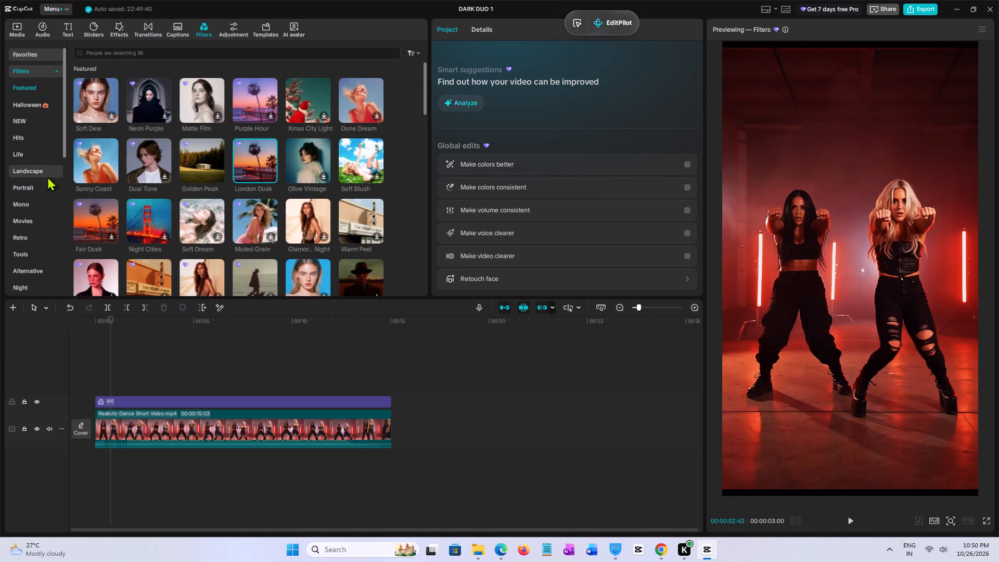
Browse the Retro filters and preview Birthday Girl, 90s Glow and Warm Country on the dance clip.
left_click(27, 236)
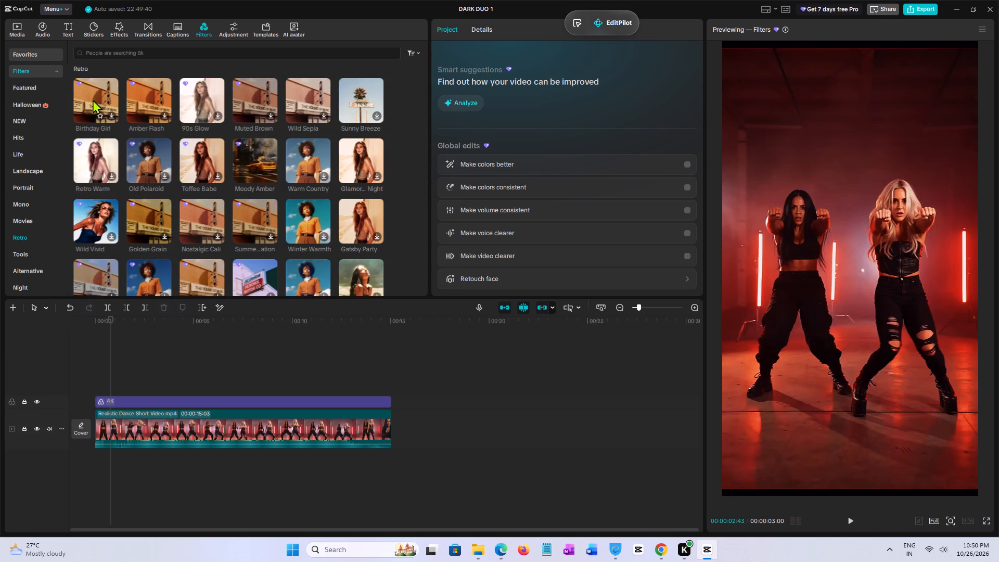
left_click(93, 98)
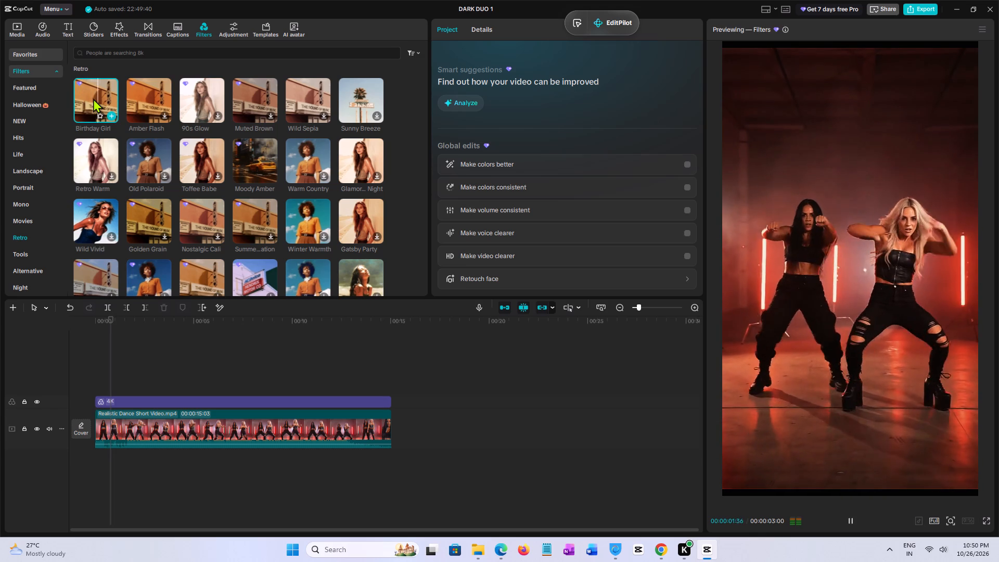
left_click(203, 101)
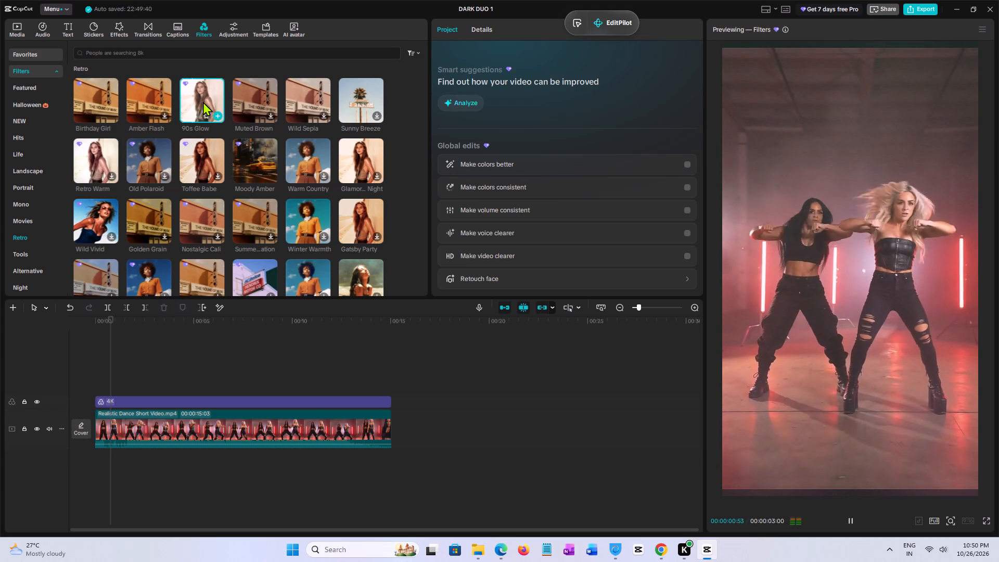
left_click(311, 161)
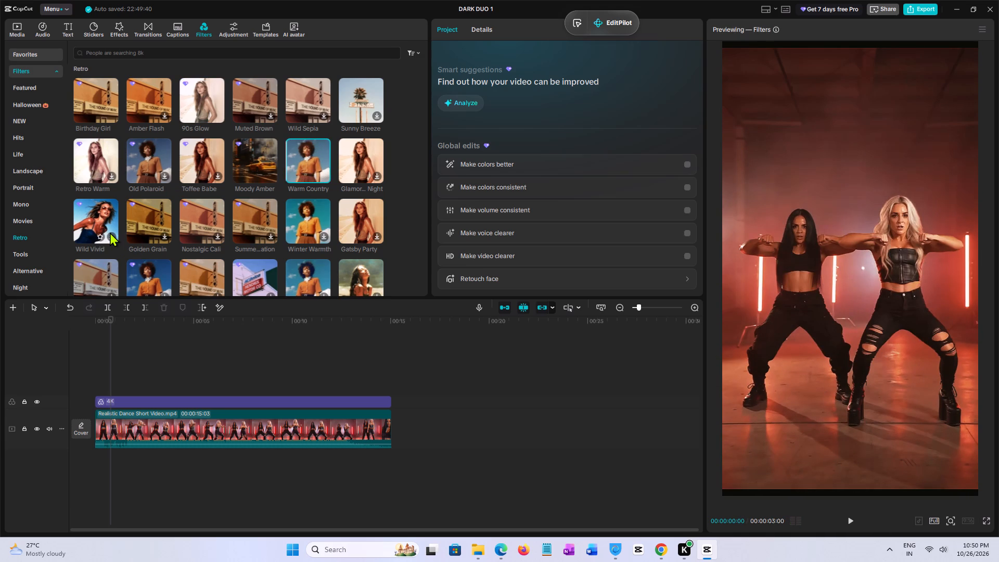
scroll(173, 175, "down", 2)
scroll(283, 210, "down", 2)
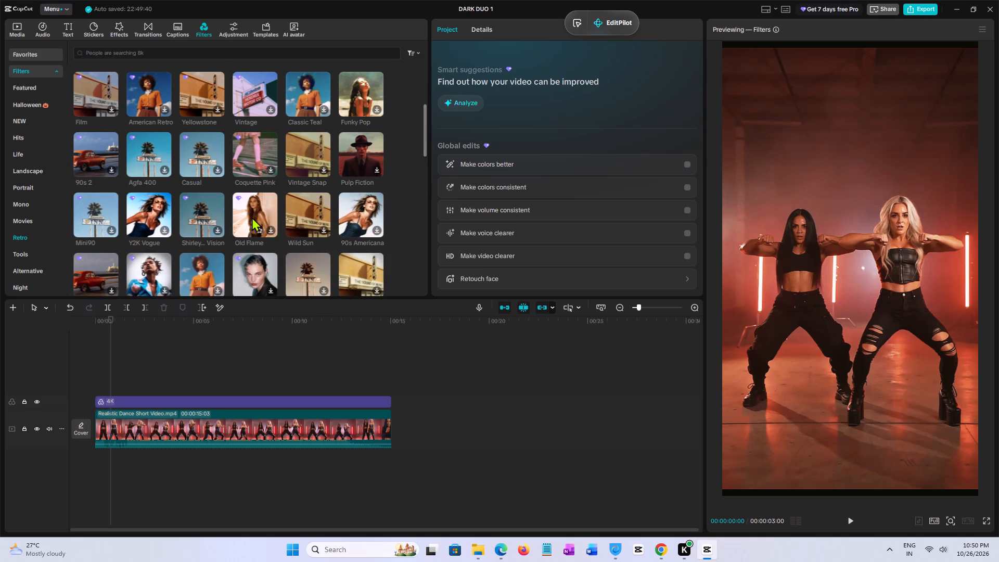
scroll(248, 215, "up", 2)
Preview the Movies filters Urban Gray, Sunny Coast, Hot Kiss, Dark Secrets, the Midnight Paris one and Summer Tale on the dance clip.
left_click(35, 227)
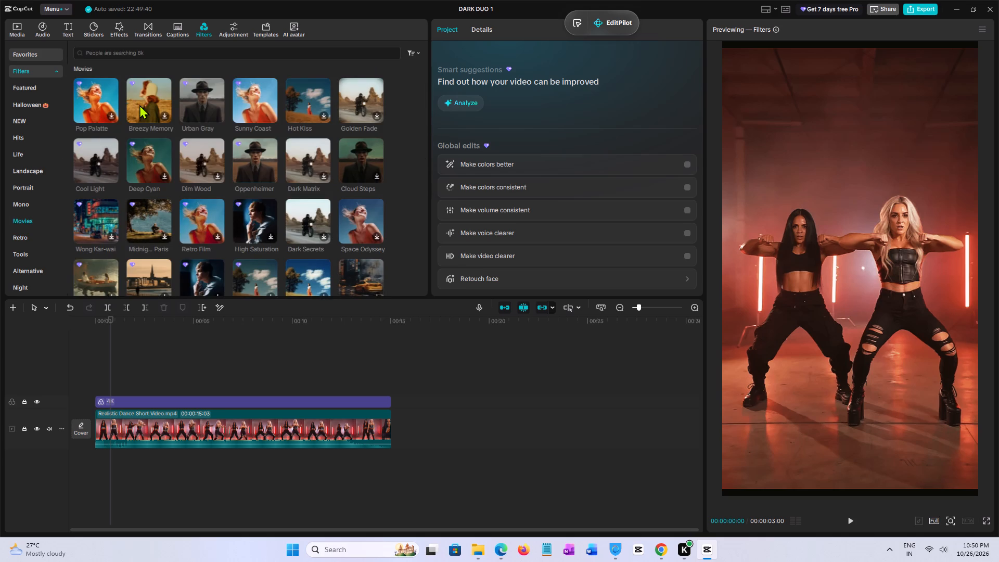
left_click(195, 99)
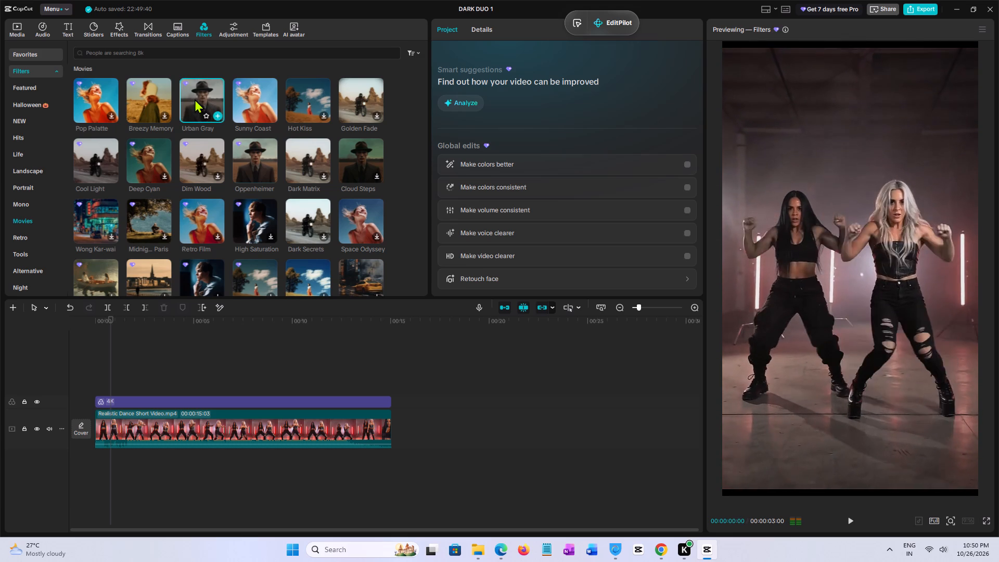
left_click(252, 100)
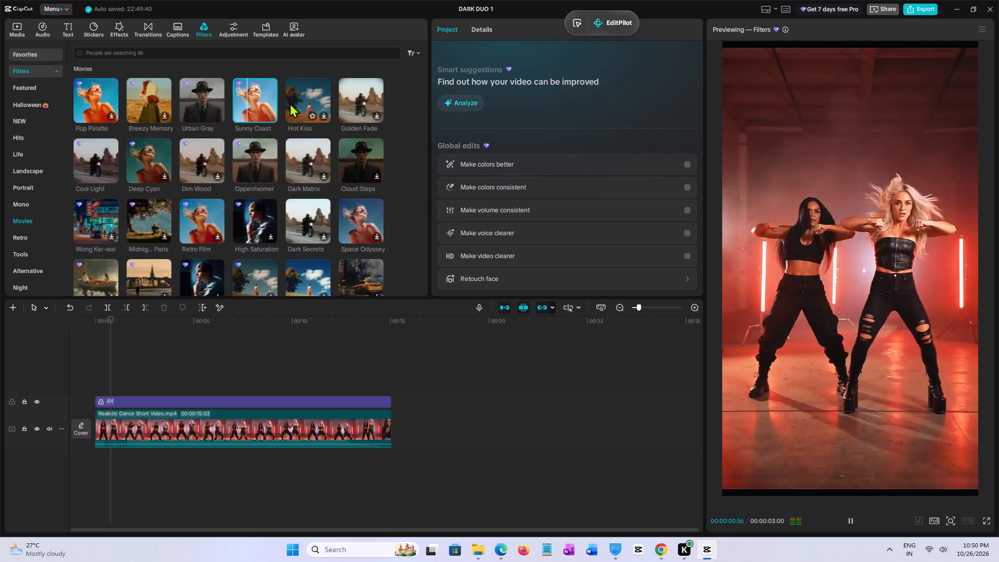
left_click(301, 101)
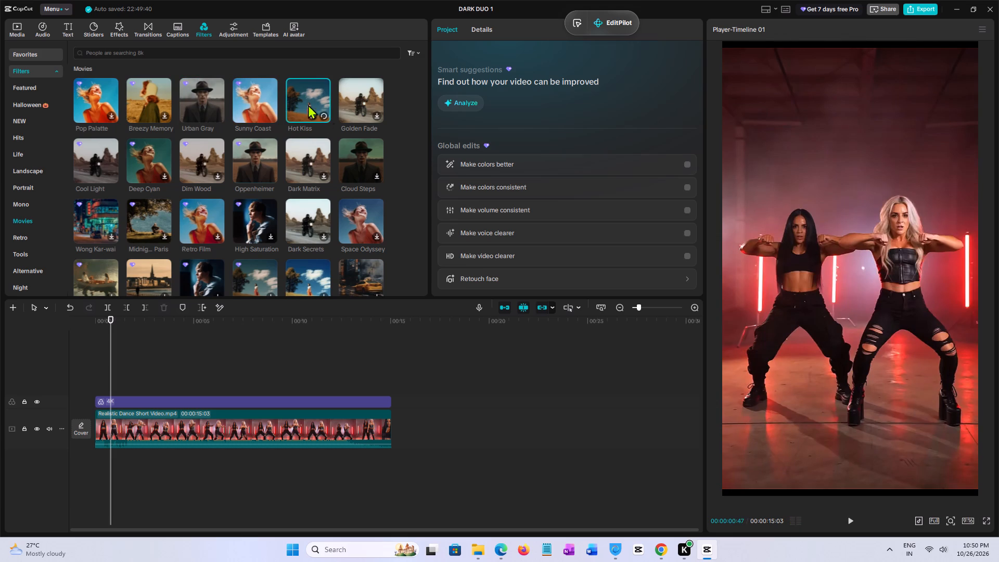
left_click(303, 212)
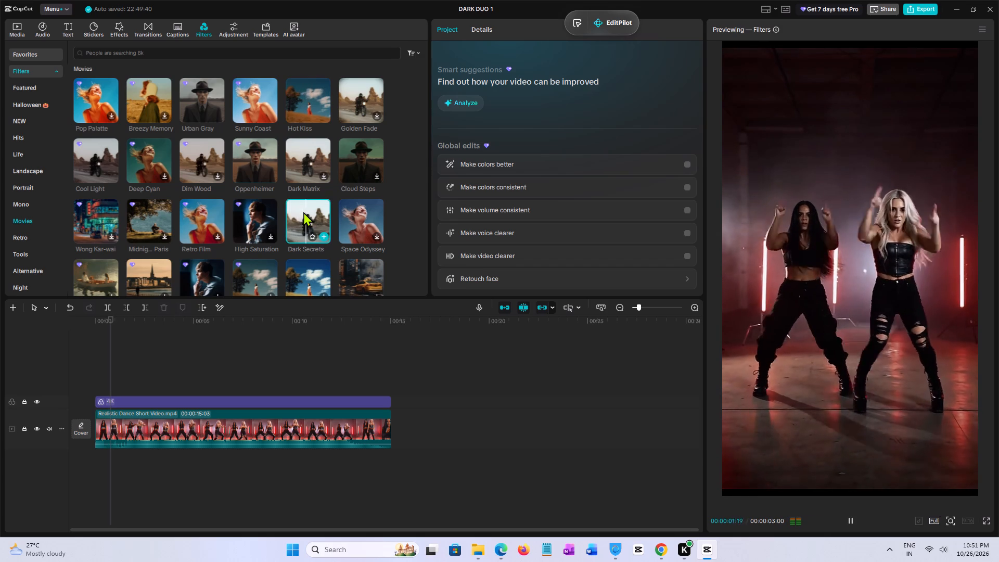
left_click(146, 216)
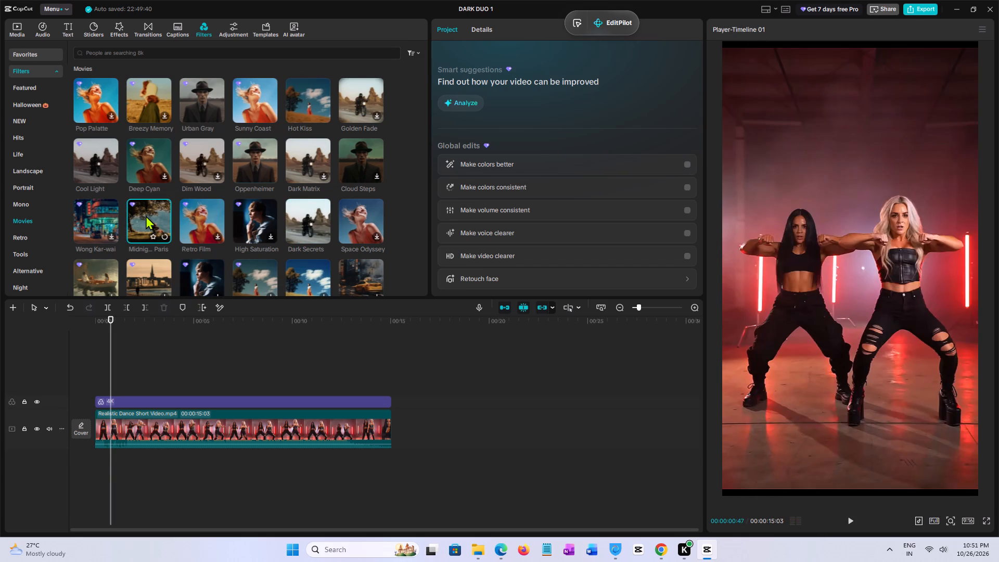
scroll(138, 215, "down", 1)
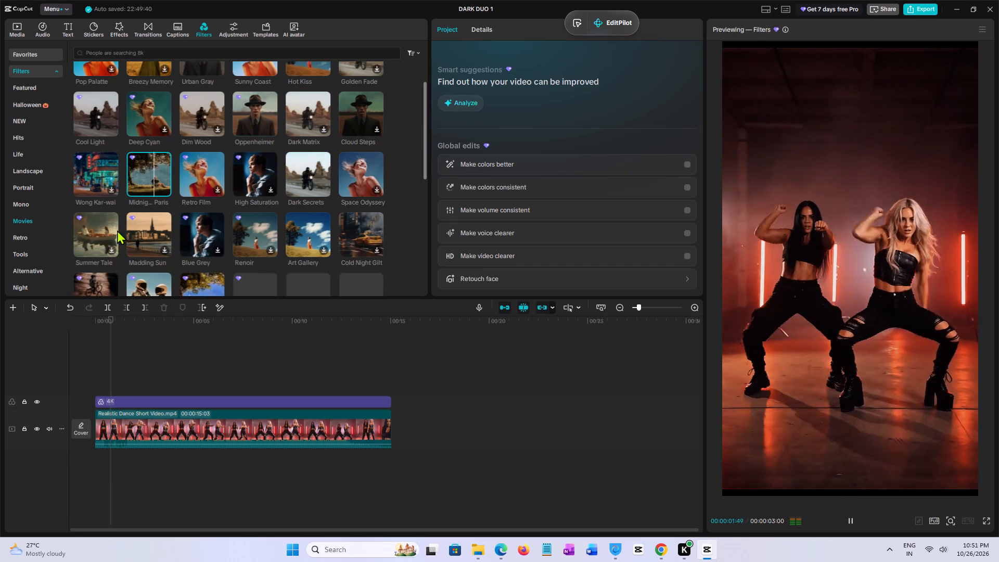
left_click(95, 236)
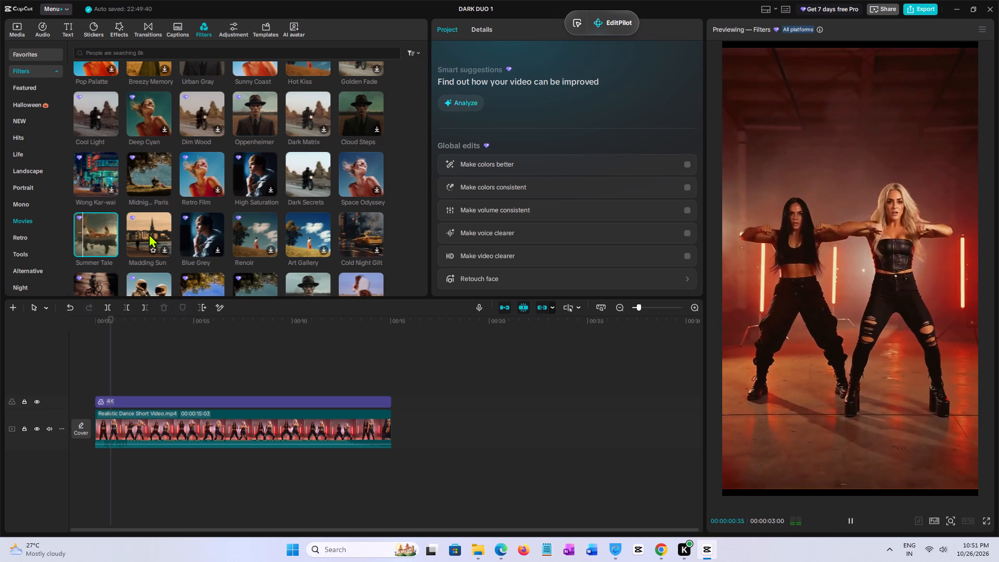
scroll(179, 211, "up", 2)
scroll(148, 129, "up", 1)
Search the filter library for clear.
left_click(150, 48)
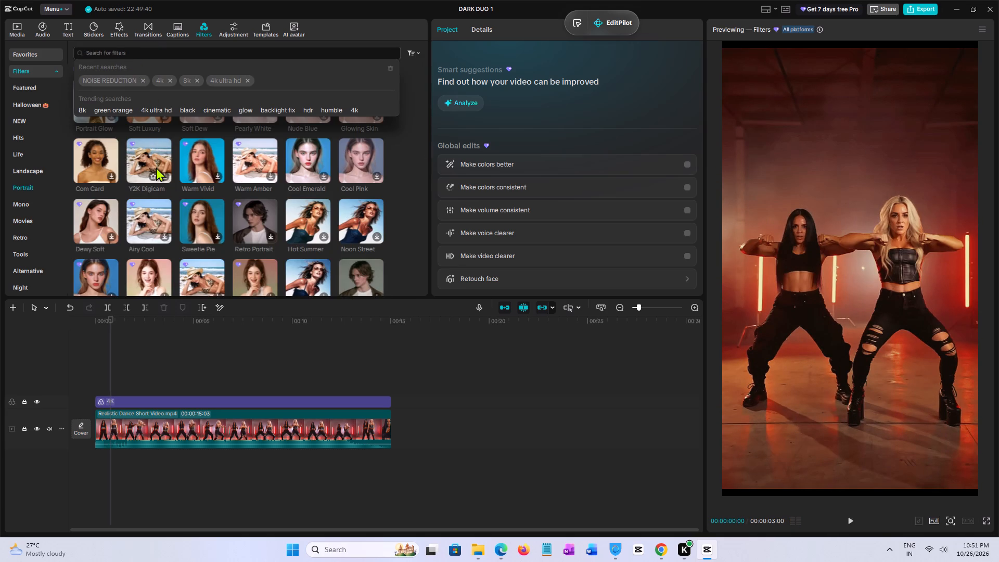
type("CLE")
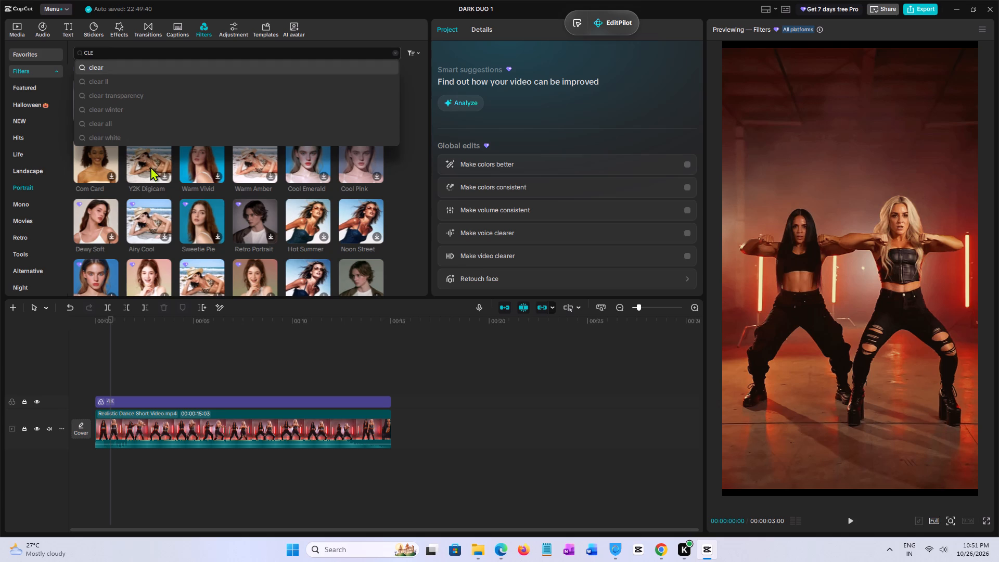
left_click(107, 66)
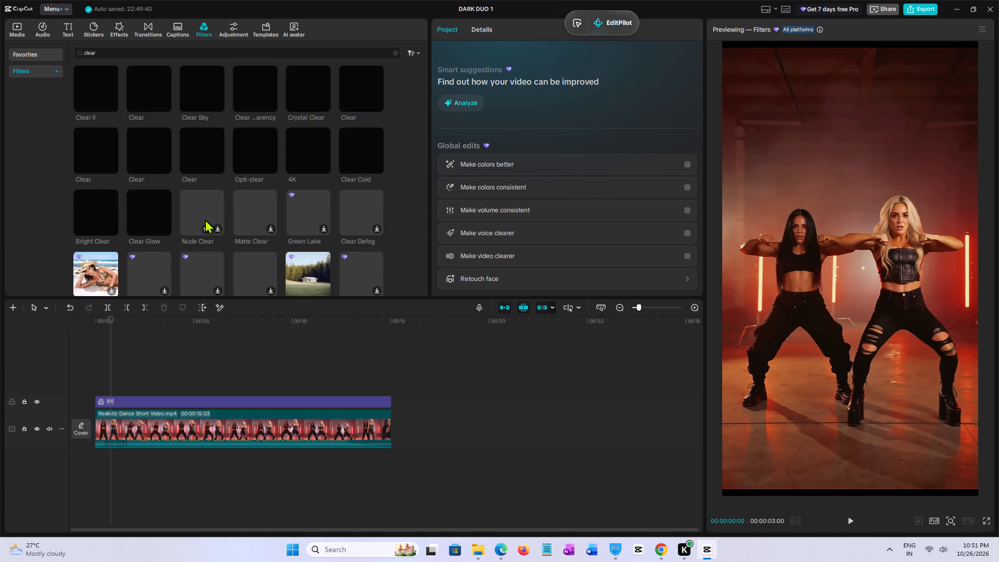
Preview Clear II, Clear Sky, Matte Clear, Nude Clear, Clear Defog, Clear Cold, the church-thumbnail Clear and HD Cam 2 on the dance clip.
left_click(97, 84)
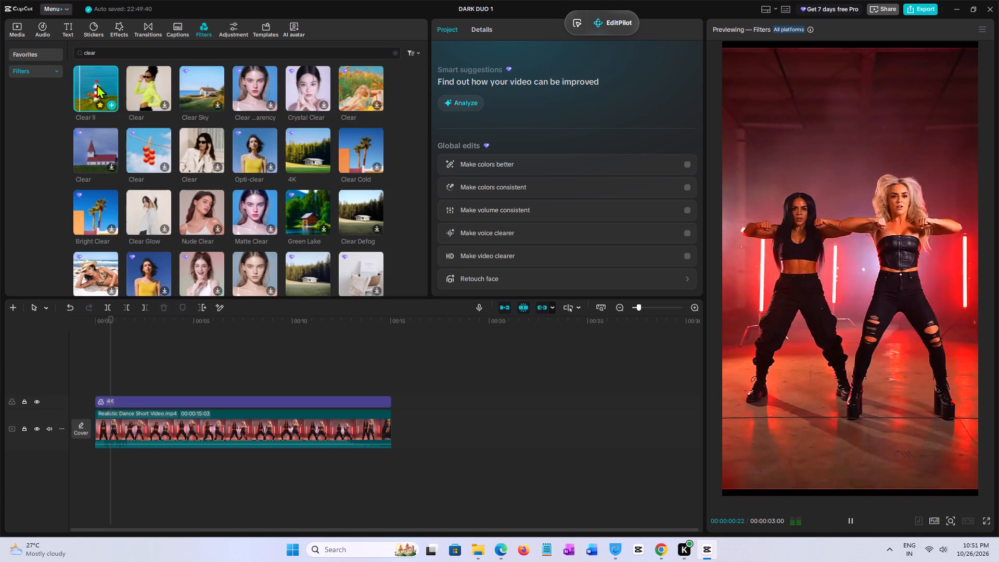
left_click(200, 86)
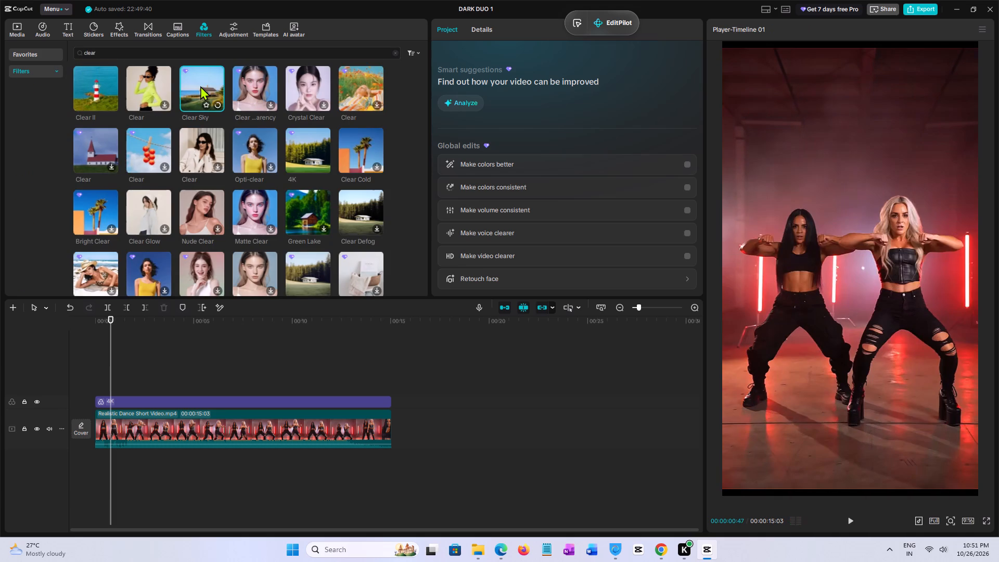
left_click(253, 210)
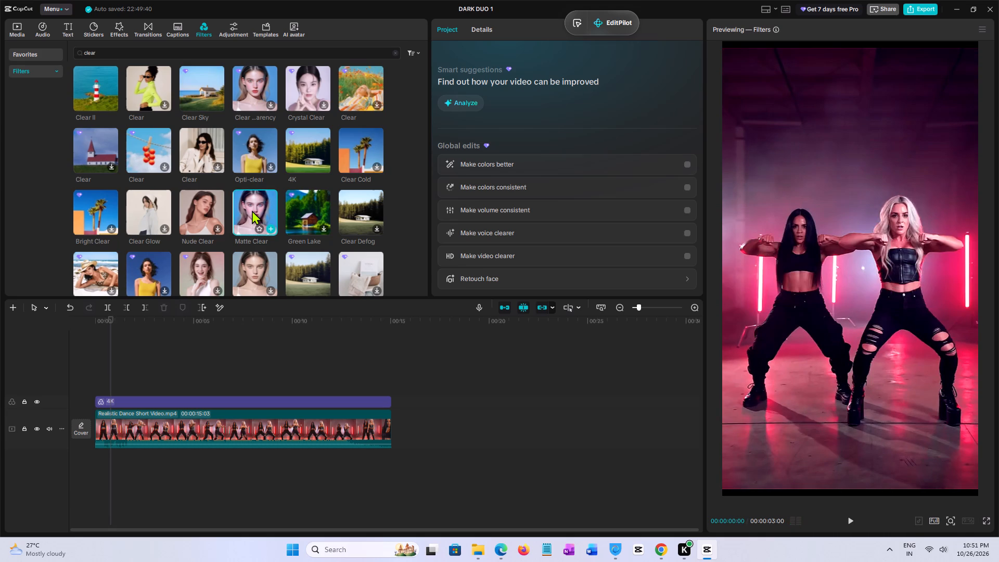
left_click(203, 205)
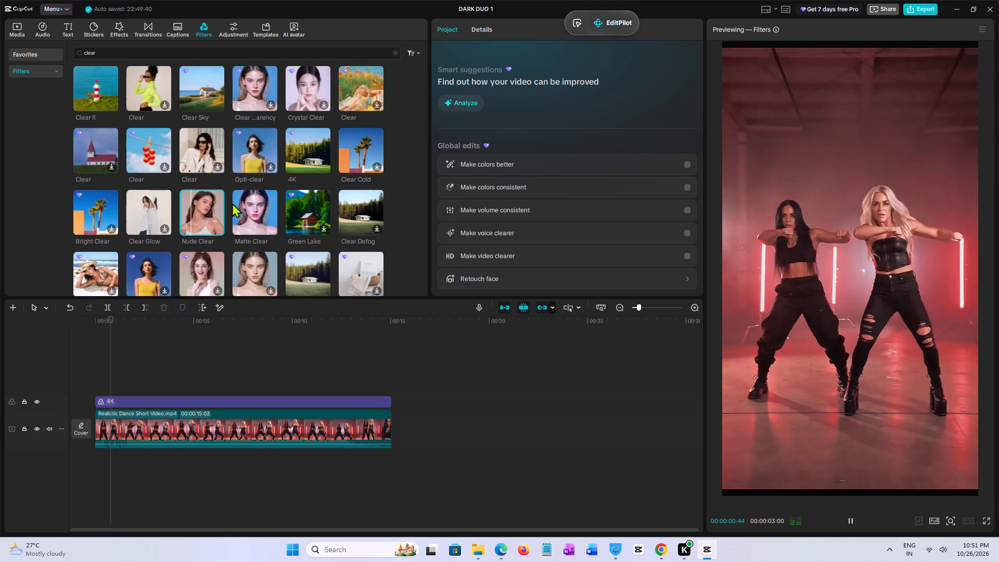
left_click(348, 200)
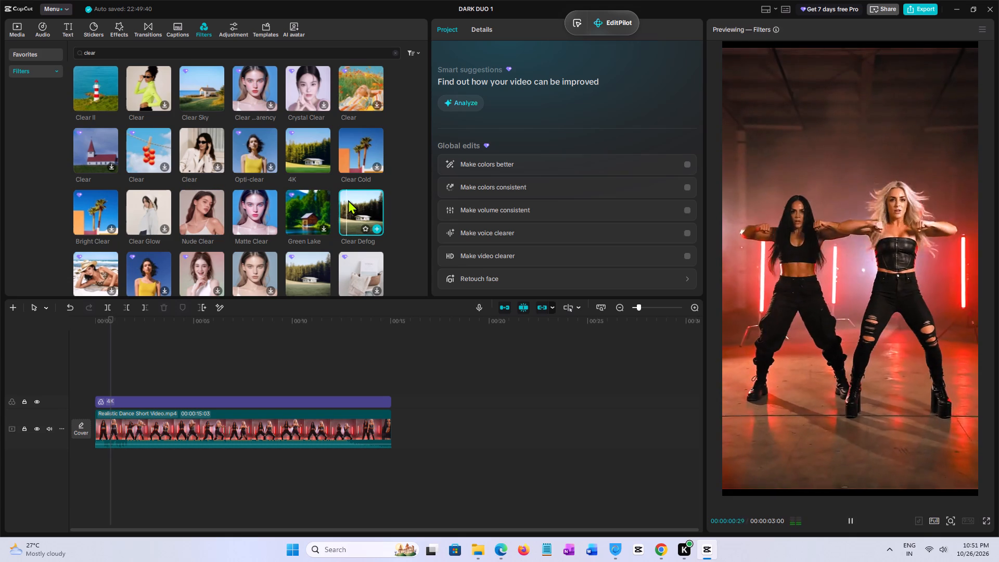
left_click(367, 148)
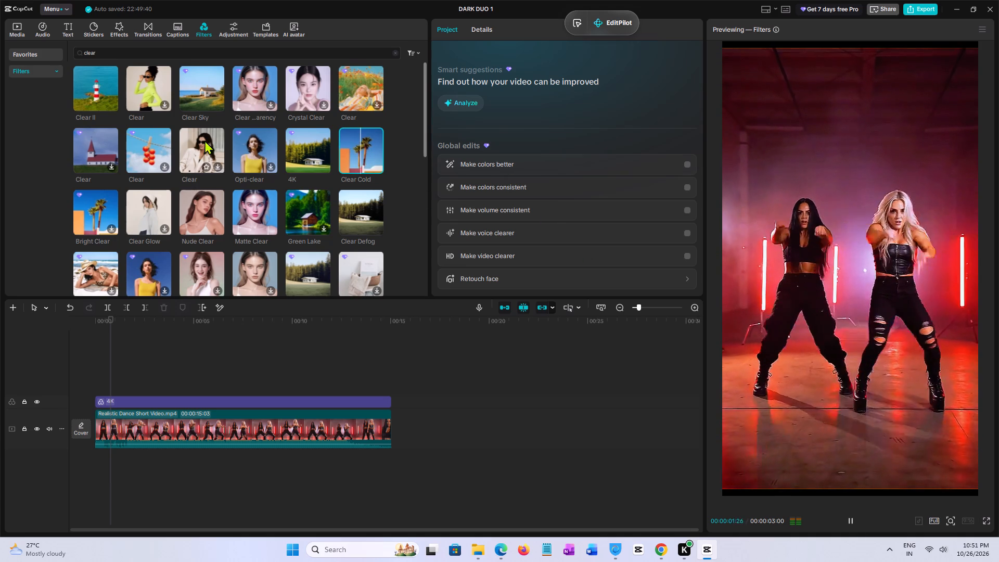
left_click(97, 140)
scroll(153, 188, "down", 1)
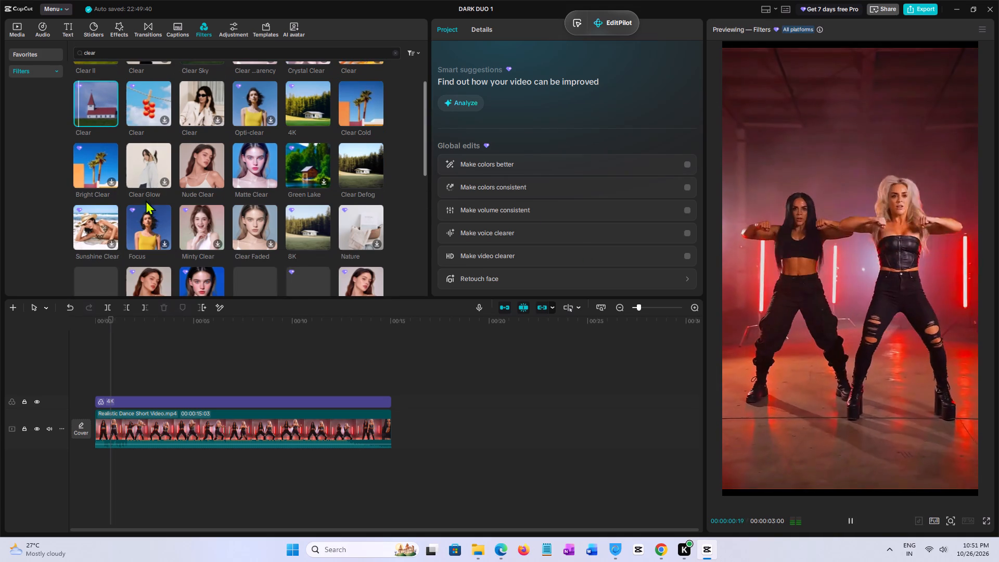
scroll(240, 218, "down", 1)
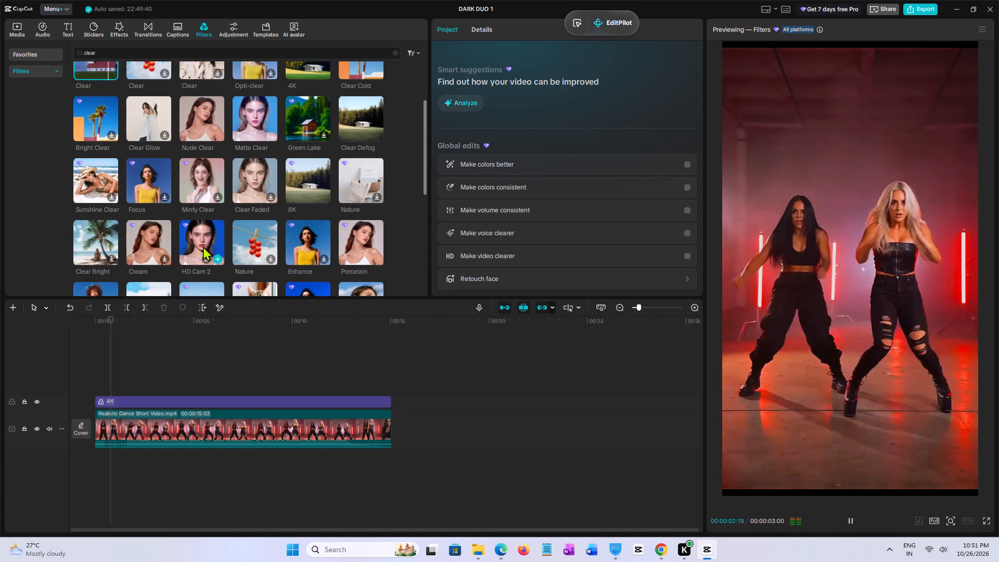
left_click(200, 241)
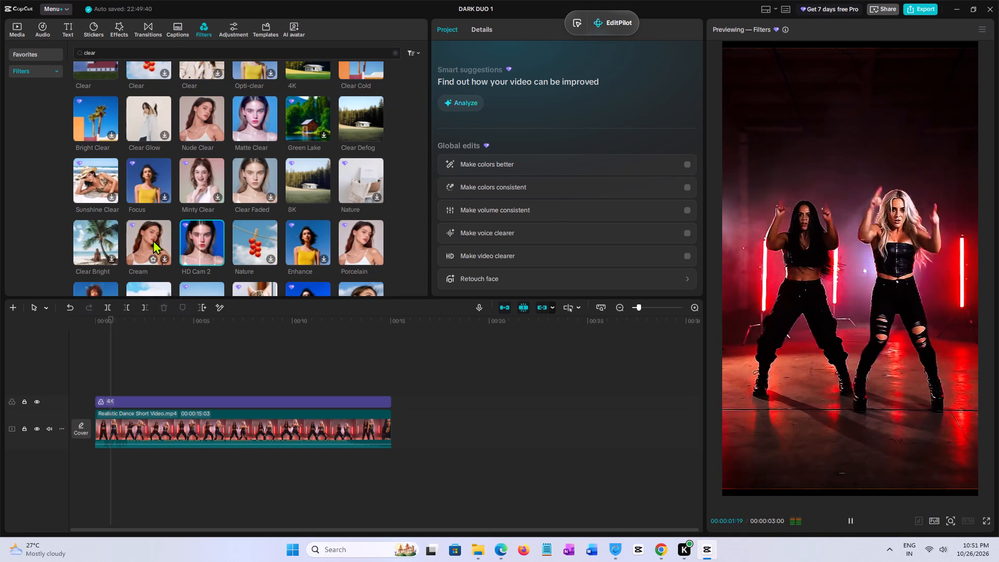
Preview the Cream and Clear Bright filters on the dance clip.
left_click(150, 238)
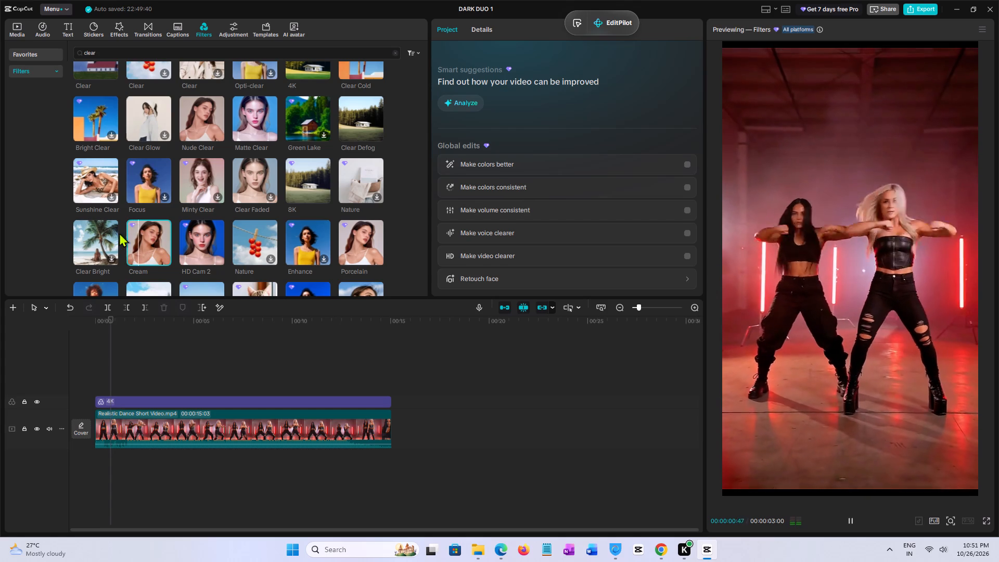
left_click(103, 233)
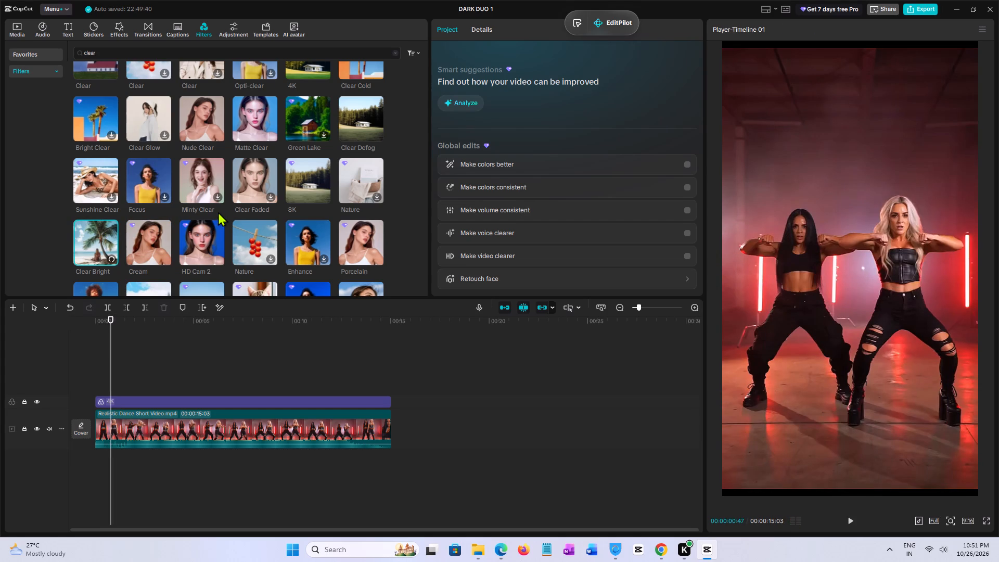
Play the opening seconds of the dance clip and return the playhead to the start.
left_click(155, 353)
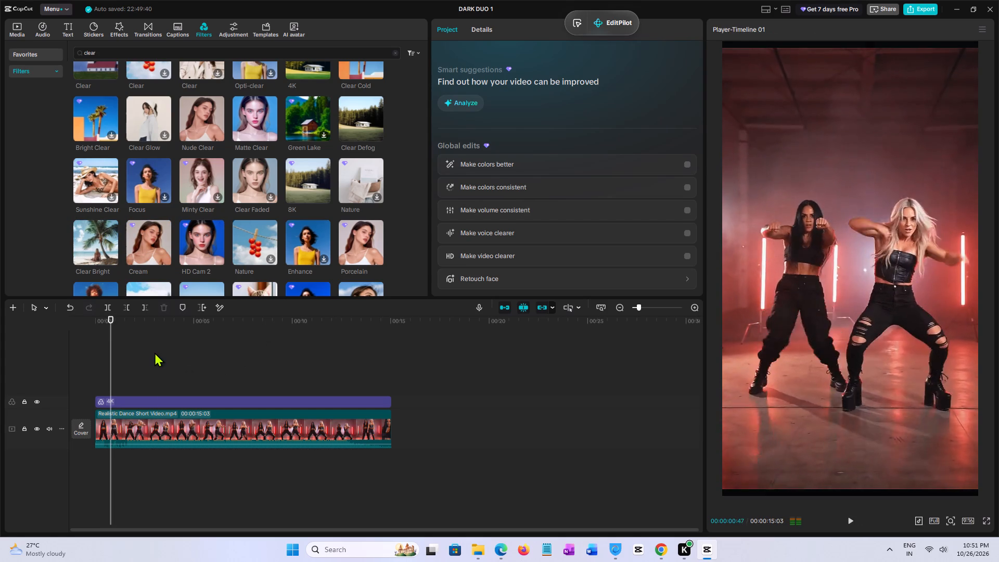
left_click_drag(155, 352, 73, 357)
key("space")
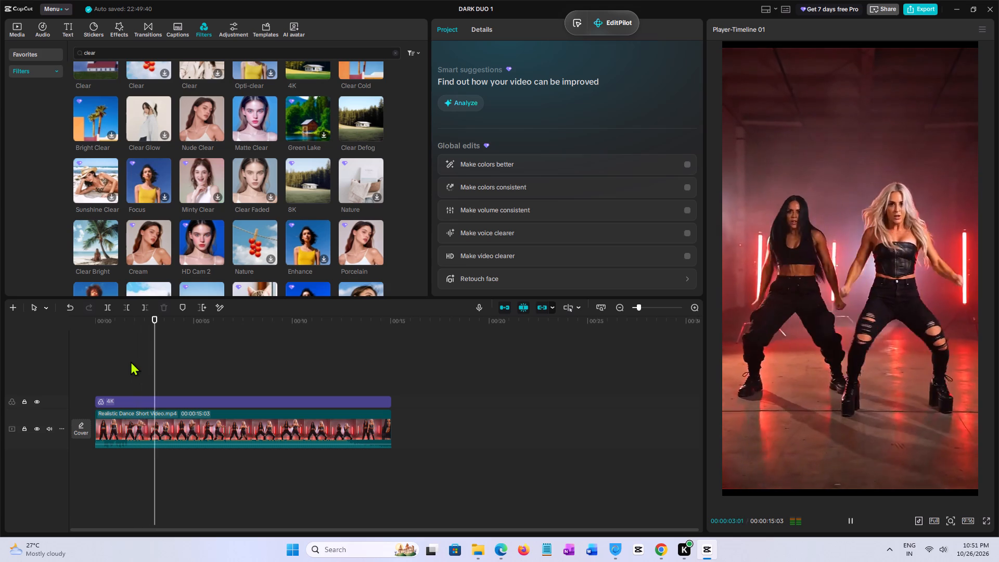
left_click(116, 361)
left_click_drag(116, 361, 52, 362)
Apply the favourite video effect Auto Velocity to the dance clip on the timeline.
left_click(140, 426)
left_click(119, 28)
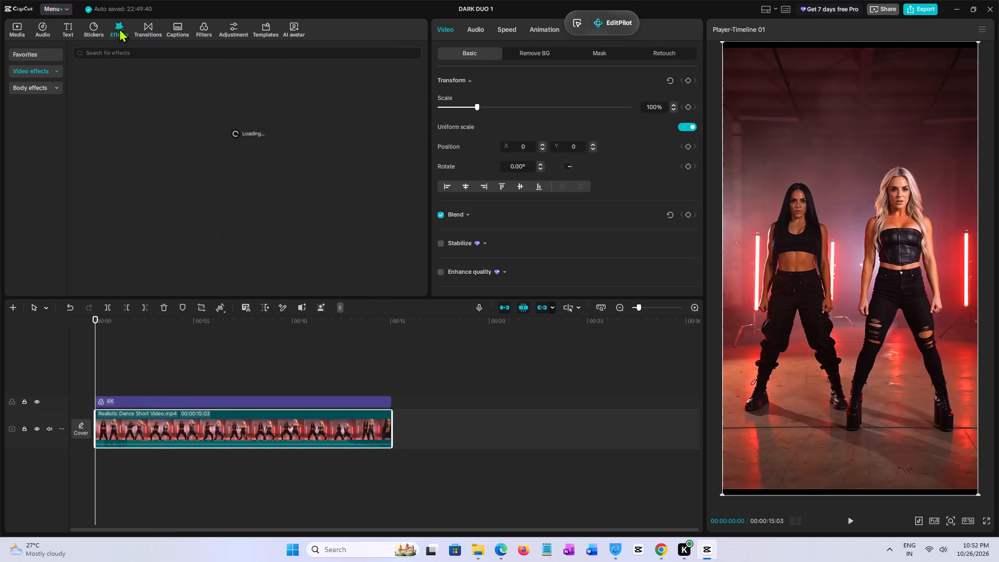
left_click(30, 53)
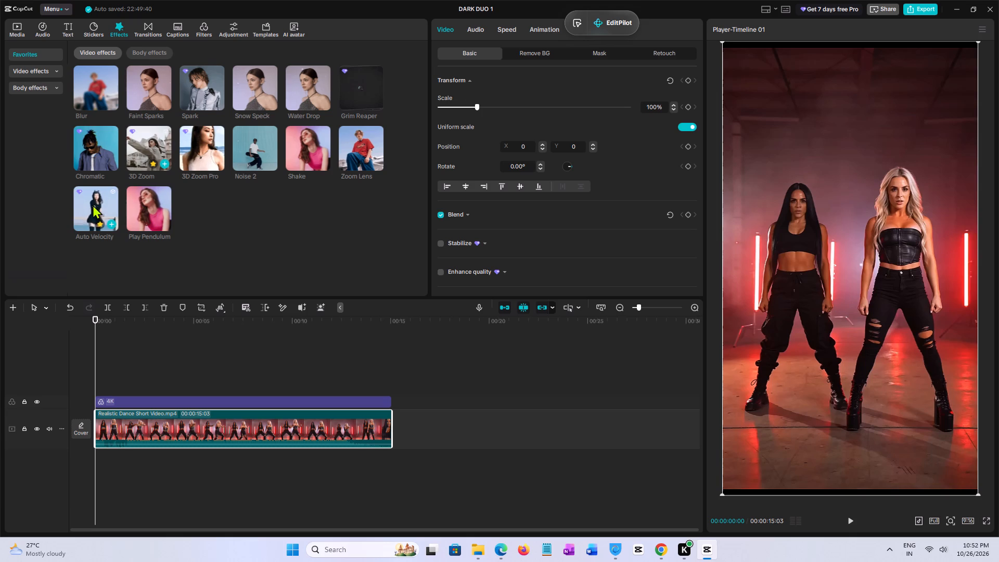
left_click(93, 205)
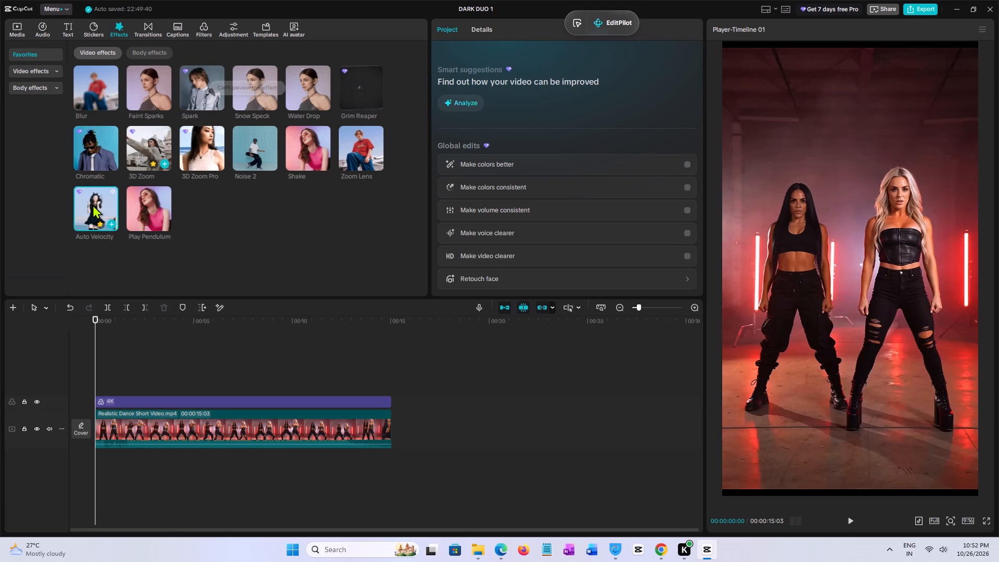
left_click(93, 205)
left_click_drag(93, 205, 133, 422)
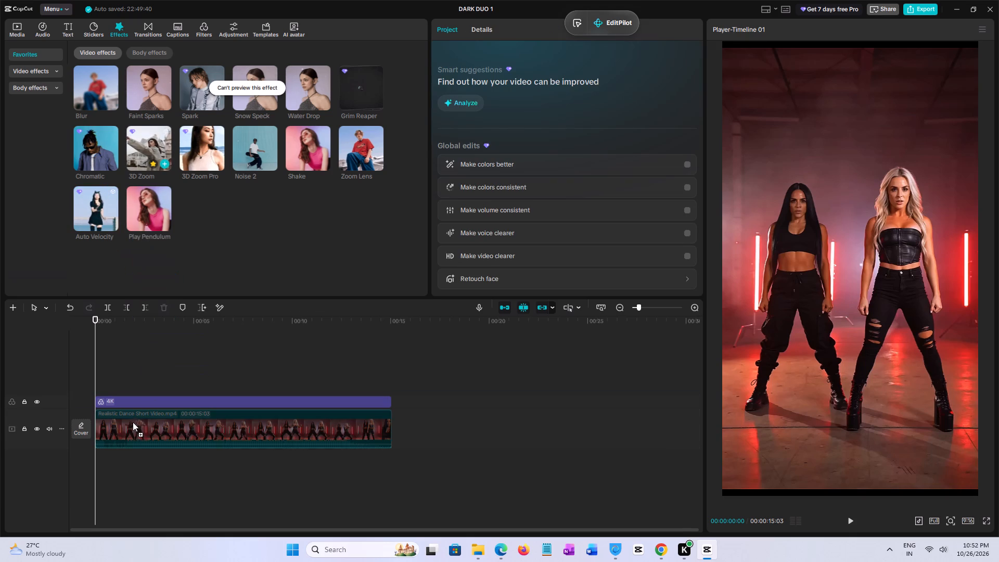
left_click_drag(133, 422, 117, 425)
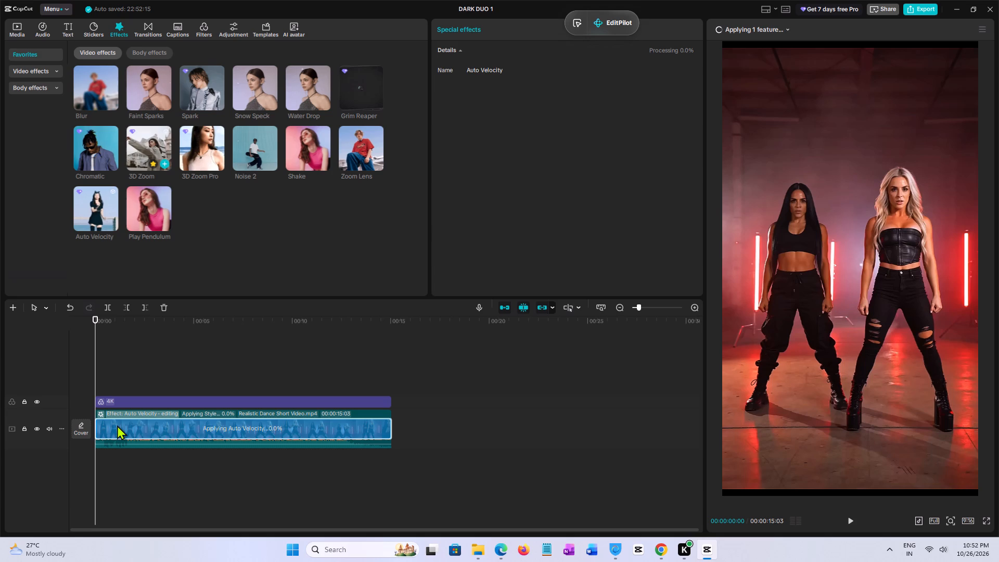
Play back the dance clip to check how the Auto Velocity effect changes it.
key("space")
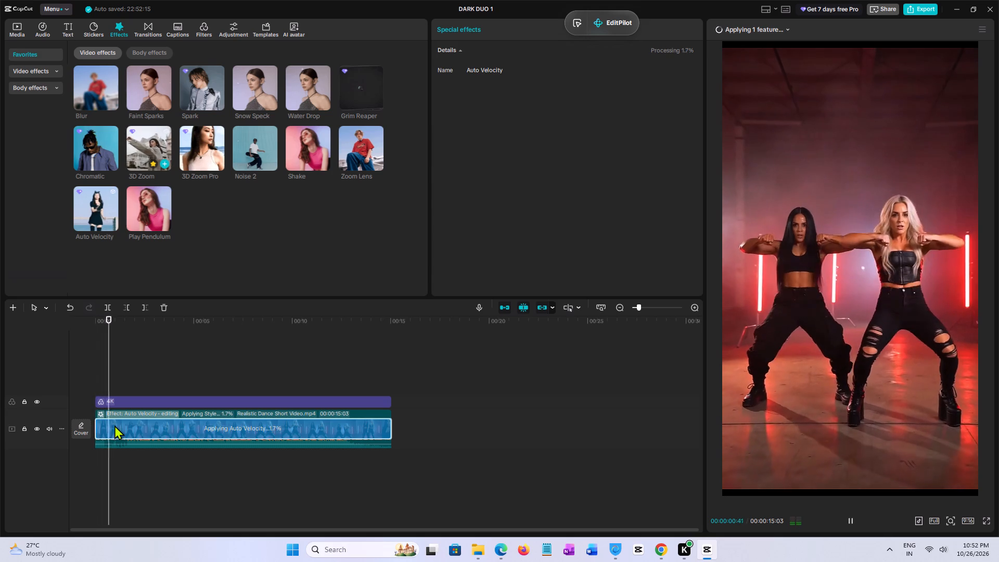
key("space")
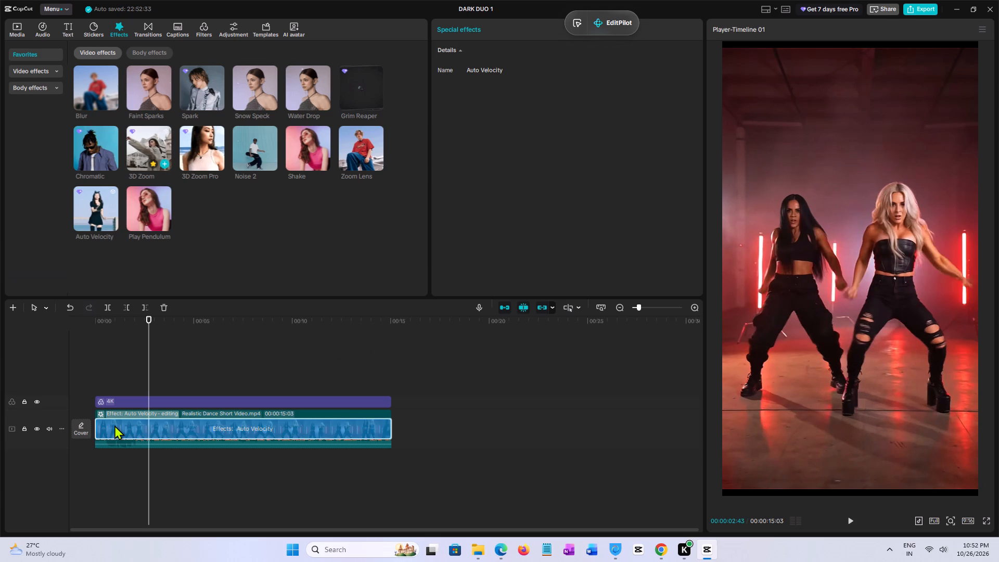
key("space")
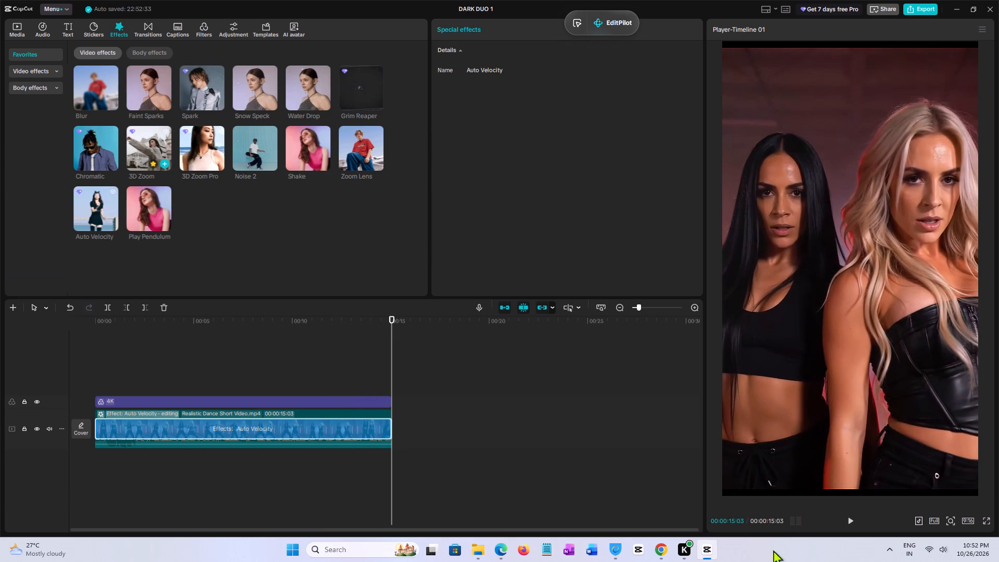
left_click(847, 521)
key("space")
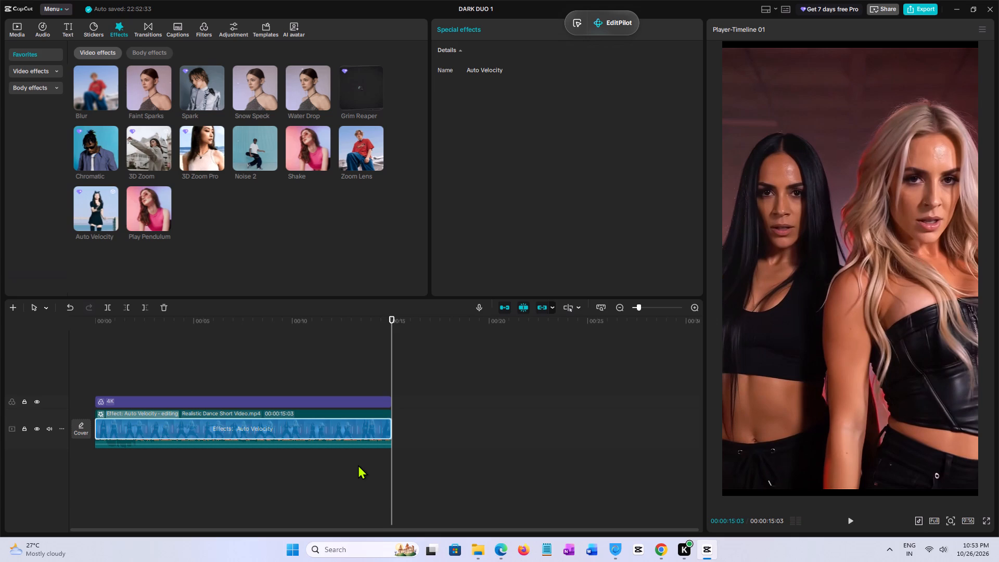
key("space")
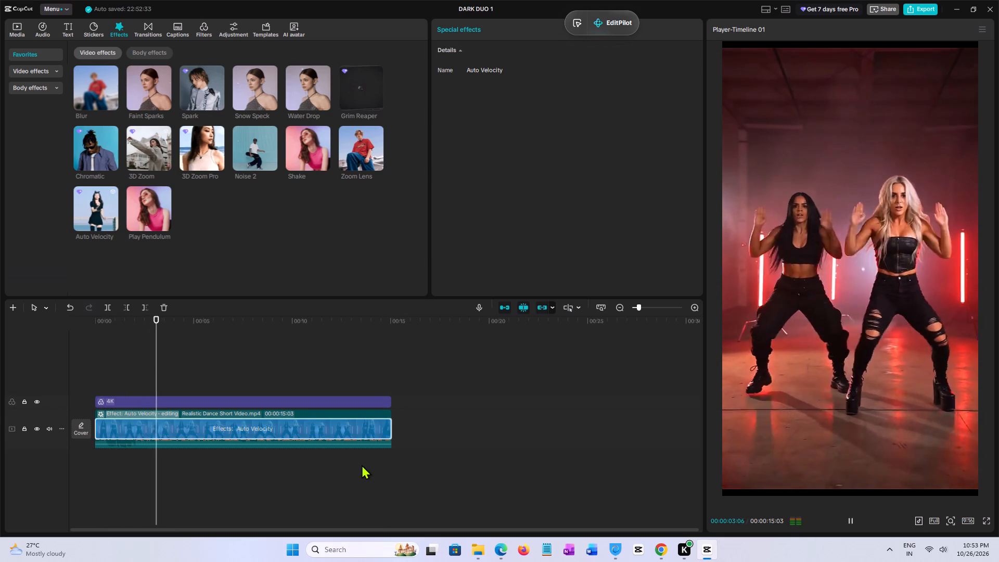
key("space")
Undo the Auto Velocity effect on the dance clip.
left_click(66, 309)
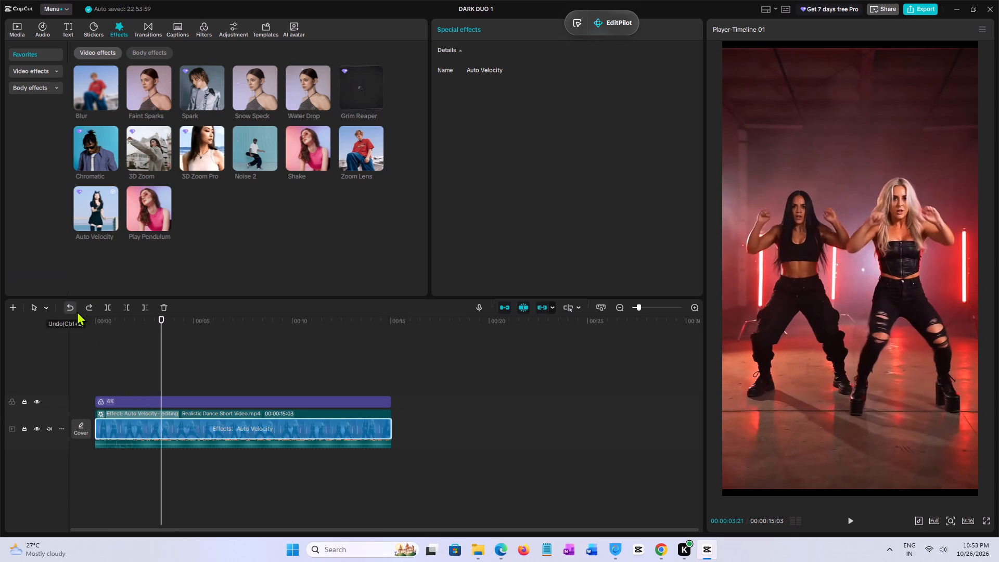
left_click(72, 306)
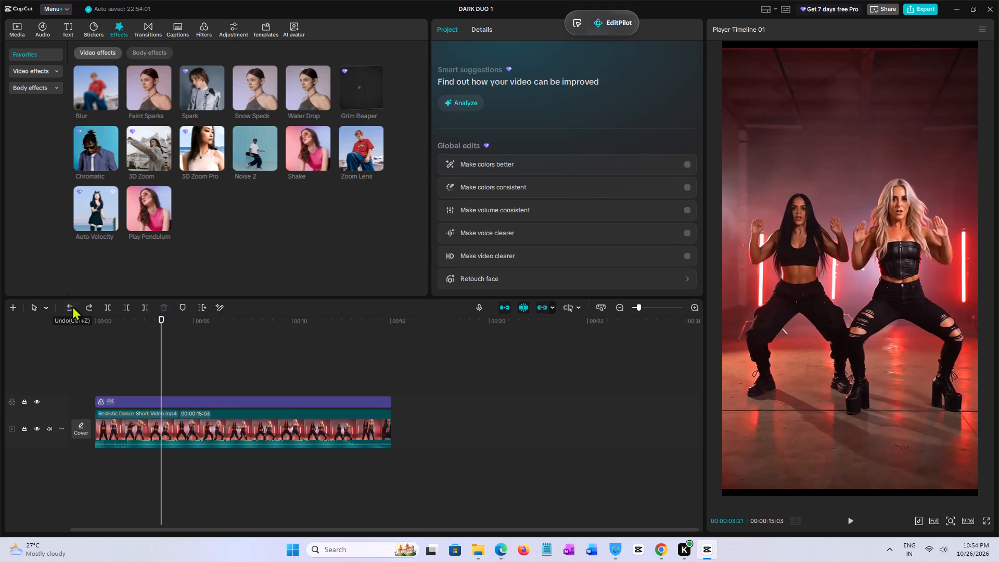
Play the opening of the dance clip from the start without the Auto Velocity effect.
left_click(109, 360)
left_click_drag(109, 360, 36, 361)
key("space")
key("space")
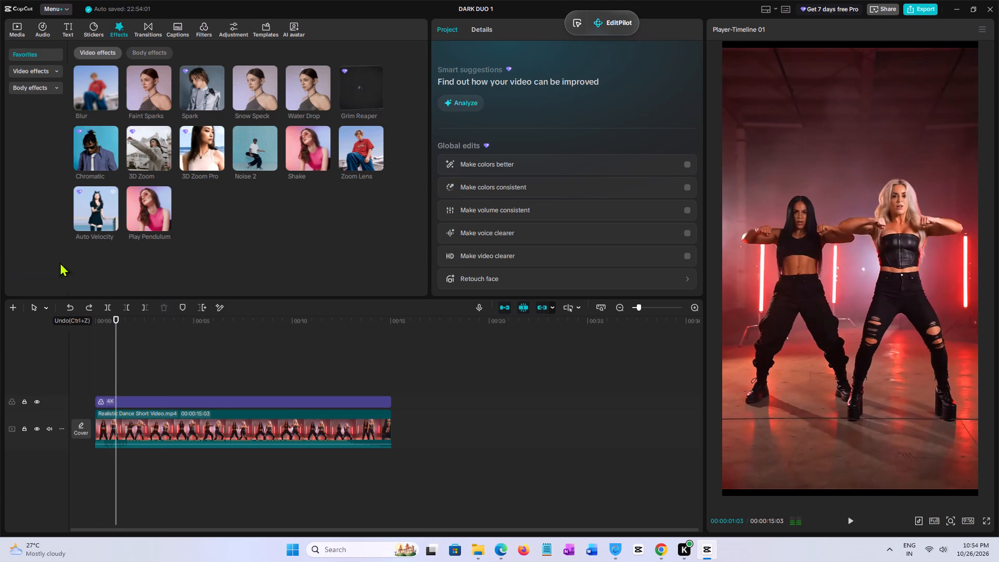
Browse the body effects and the video effects categories for a look that suits the dance clip.
left_click(36, 86)
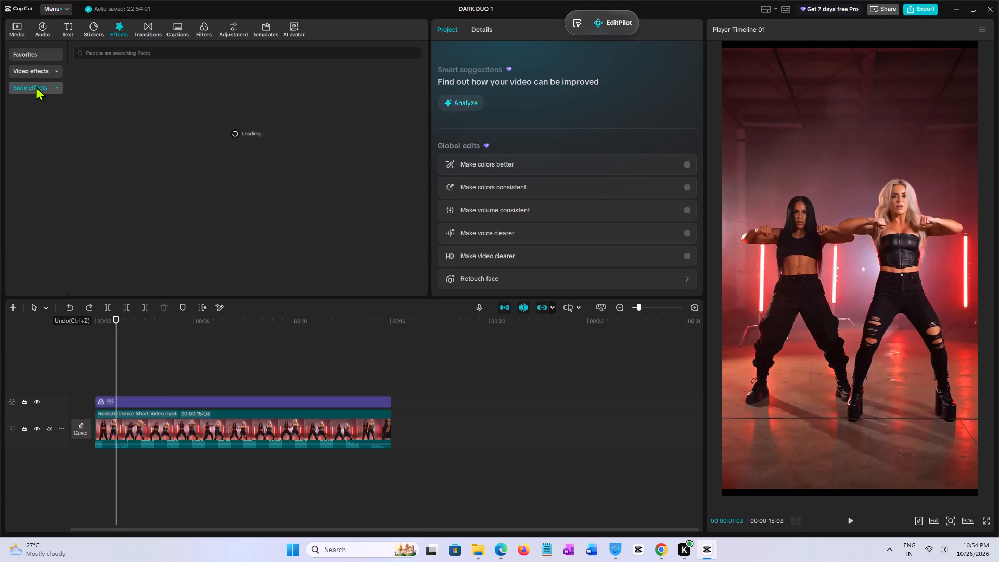
scroll(64, 137, "down", 8)
scroll(34, 226, "down", 3)
scroll(35, 232, "up", 4)
scroll(13, 178, "up", 1)
left_click(42, 70)
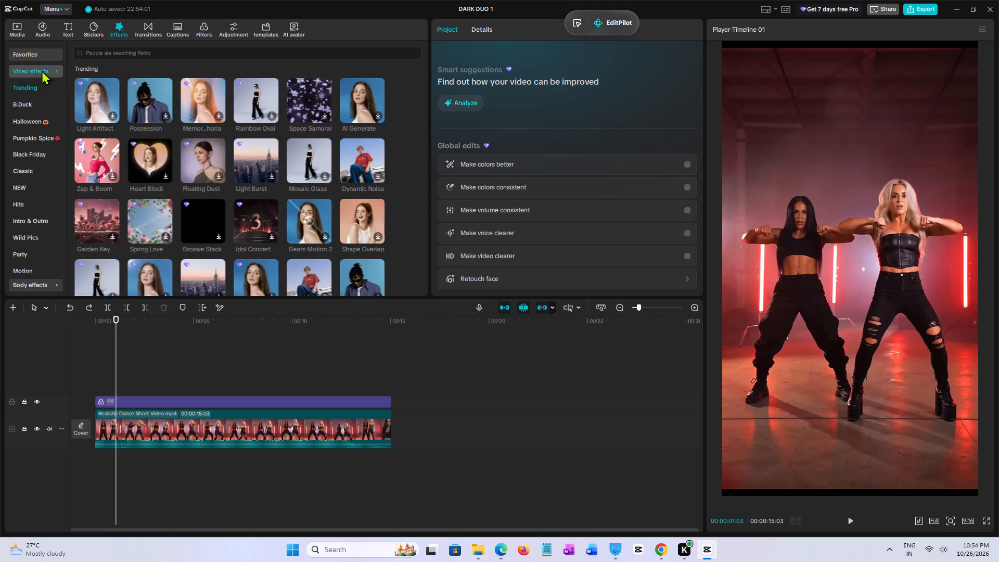
scroll(71, 163, "down", 9)
scroll(34, 230, "down", 8)
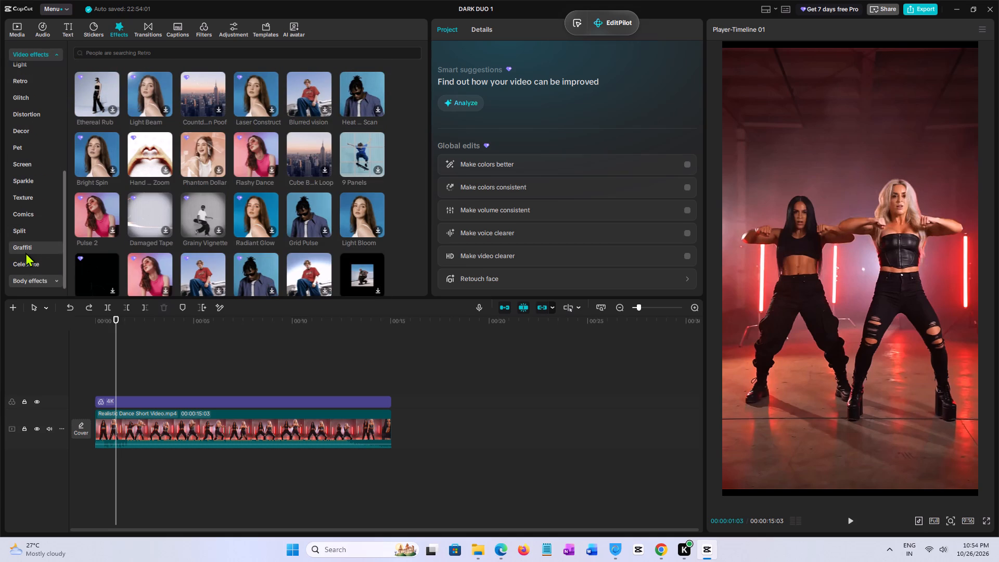
scroll(25, 155, "up", 3)
scroll(35, 82, "up", 3)
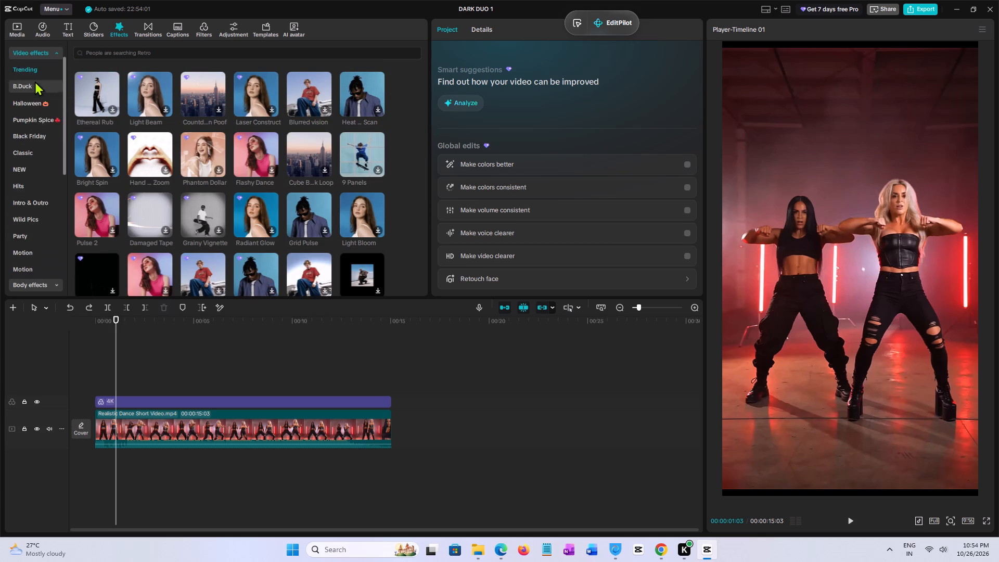
scroll(47, 167, "up", 3)
Search the effects library for 3D and look through the matching video effects.
left_click(104, 55)
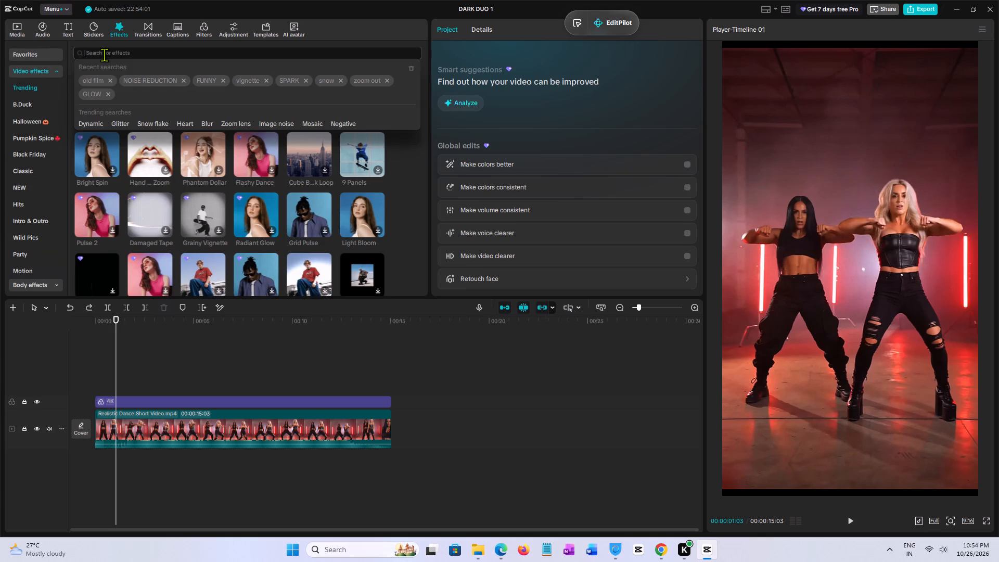
type("3D")
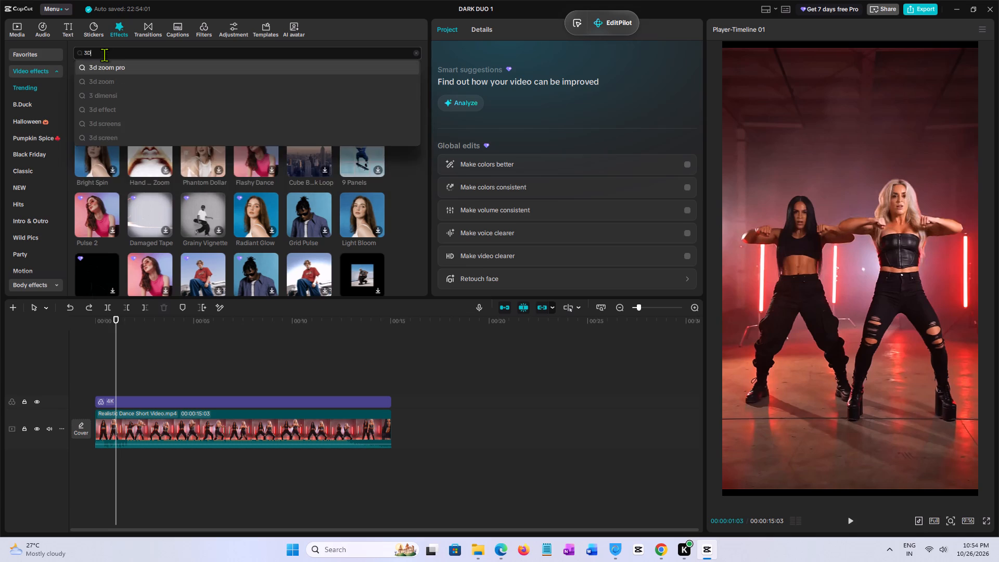
key("Return")
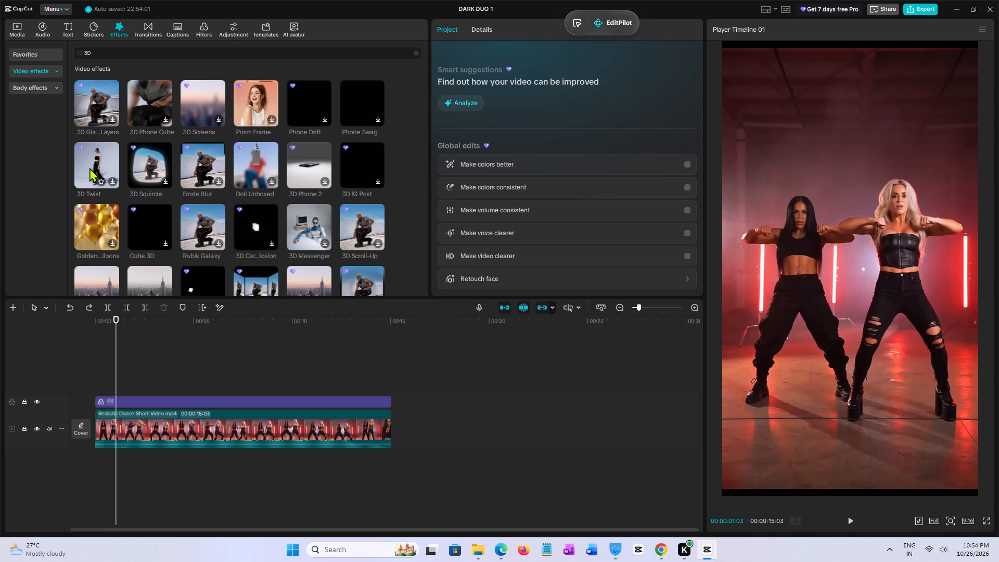
scroll(135, 188, "down", 1)
scroll(30, 117, "up", 1)
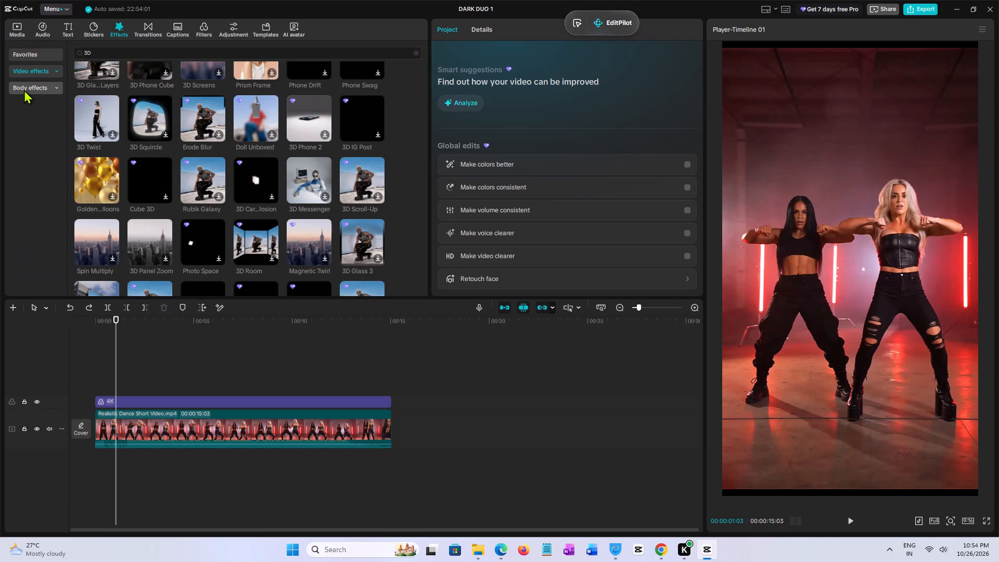
Preview the Image body effects Woman 4, Man 4, Pink Poo and Cat Eared Girl on the dance clip.
left_click(29, 84)
scroll(65, 170, "down", 2)
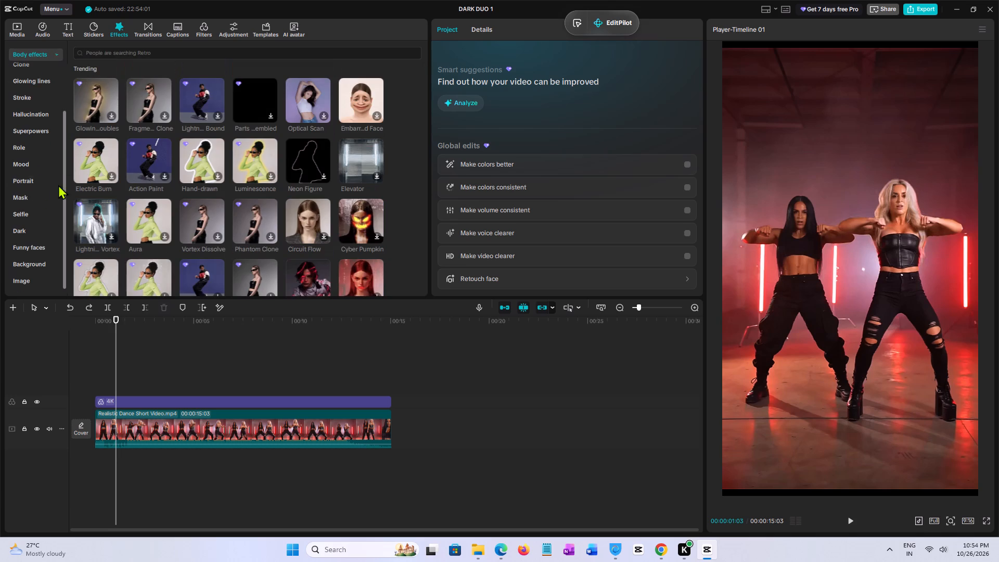
scroll(58, 185, "down", 5)
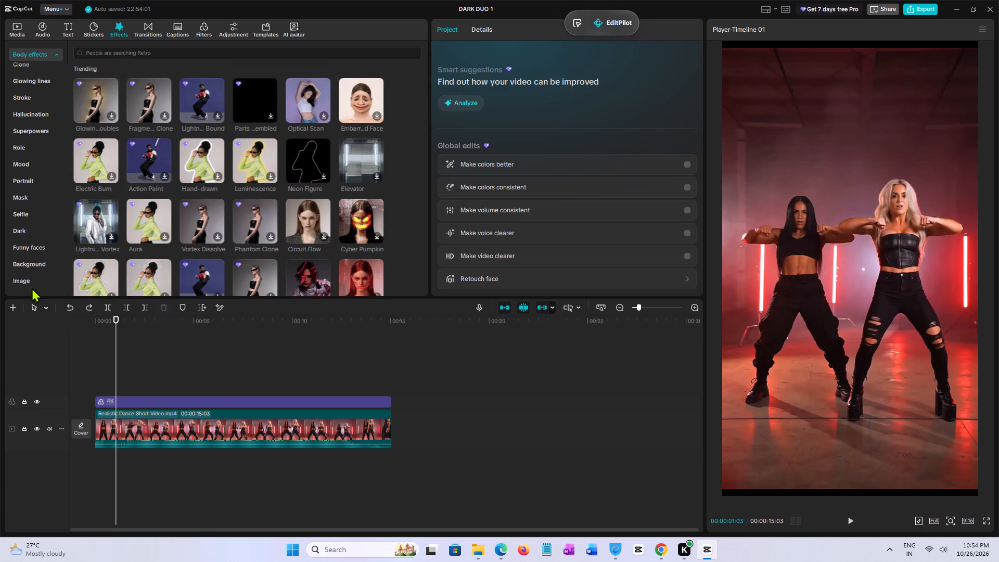
left_click(30, 283)
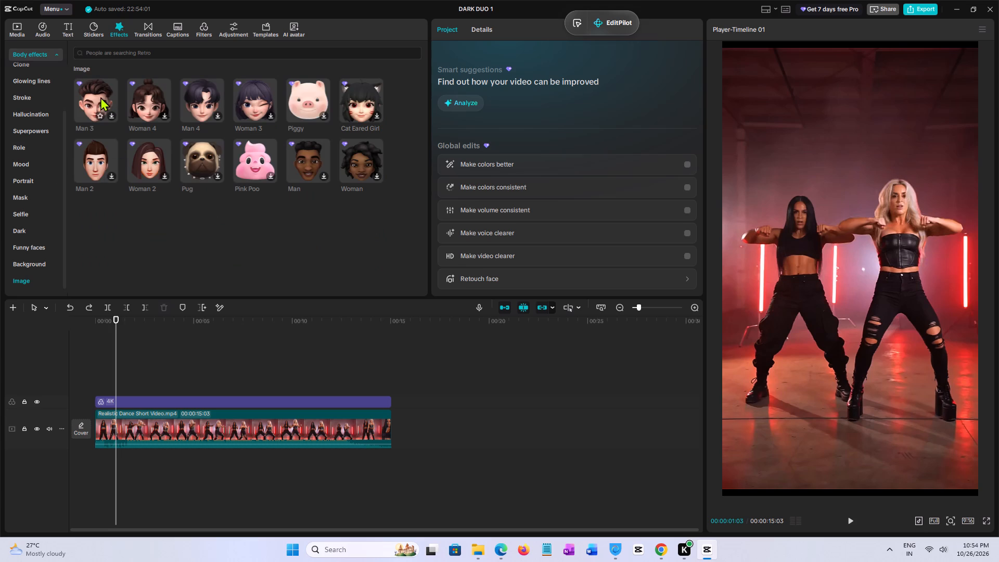
left_click(147, 93)
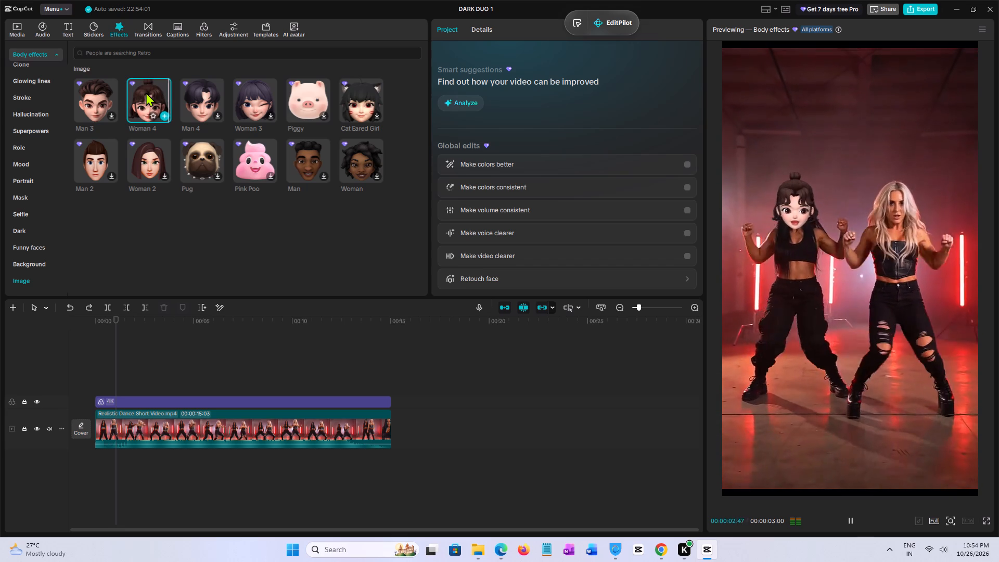
left_click(199, 92)
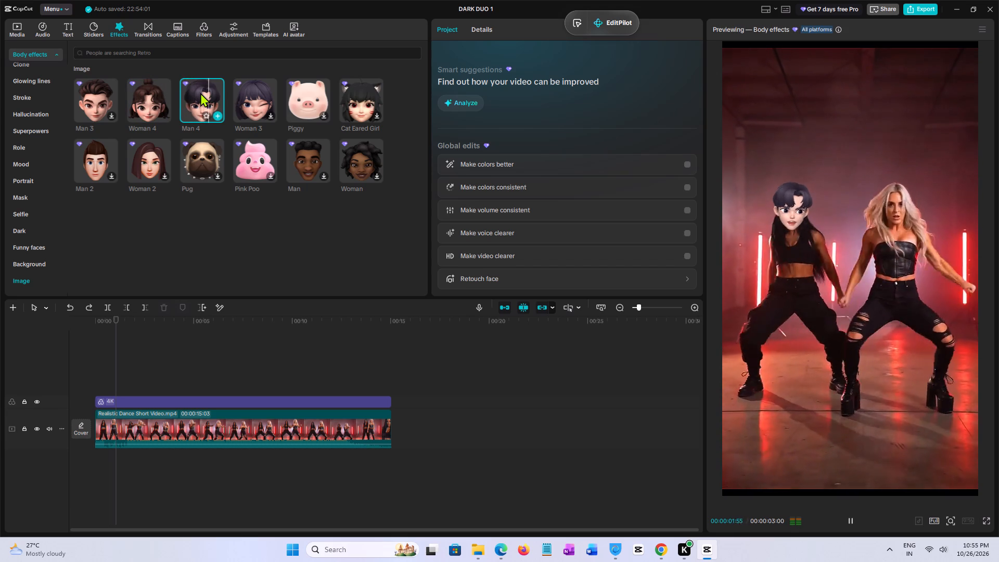
left_click(252, 160)
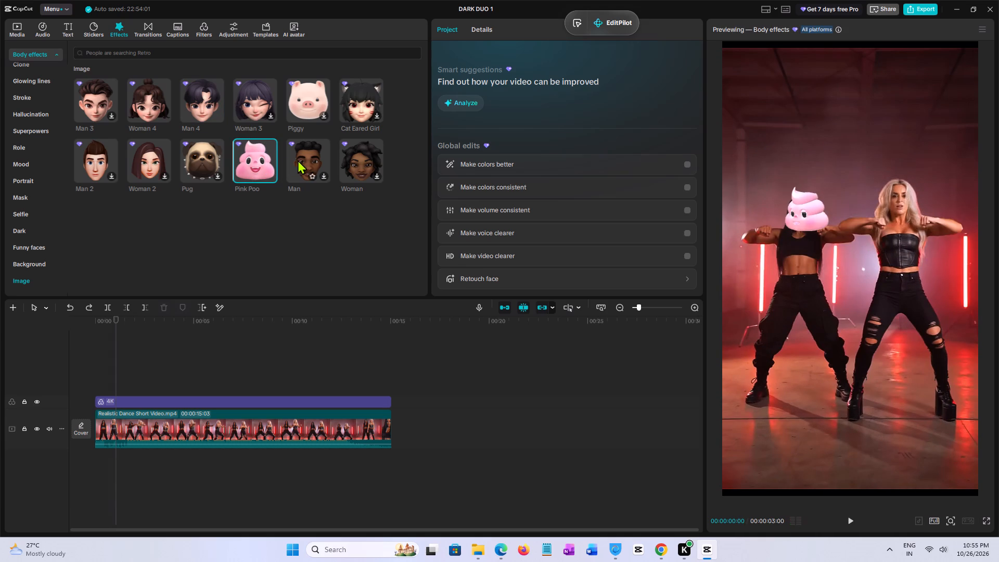
left_click(355, 99)
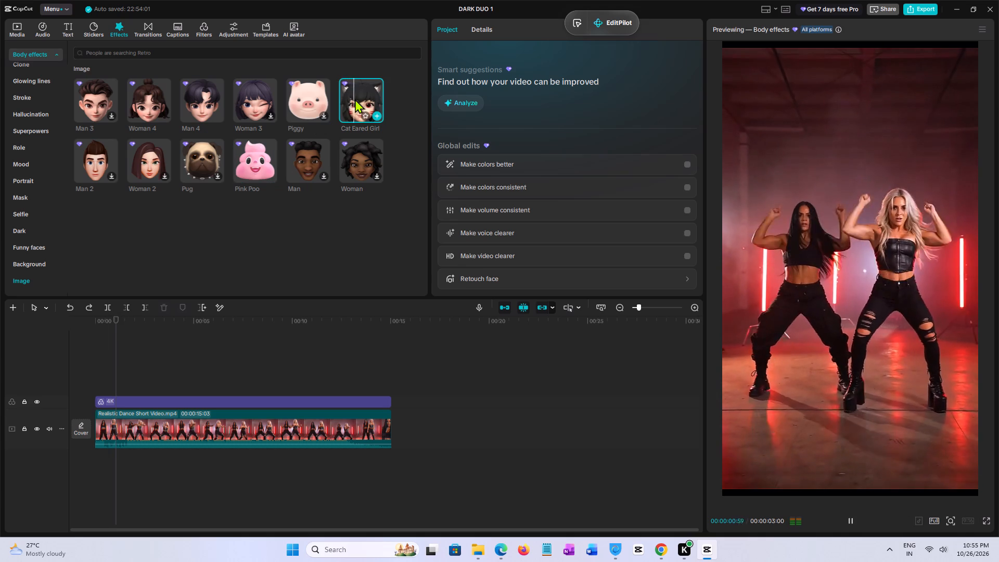
key("space")
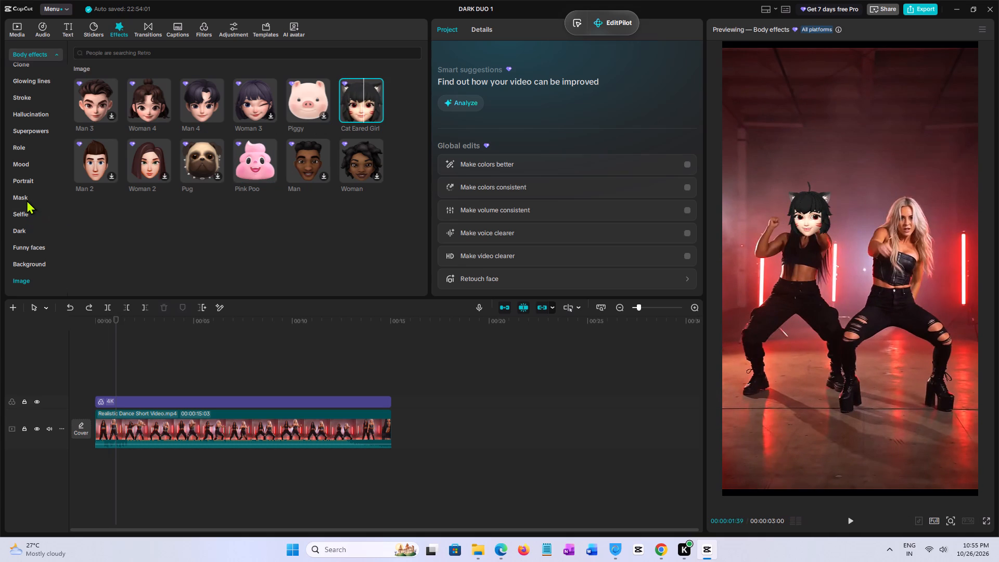
Preview the Dark body effects Vampire and Red Devil on the dance clip.
scroll(25, 171, "up", 2)
scroll(35, 171, "down", 1)
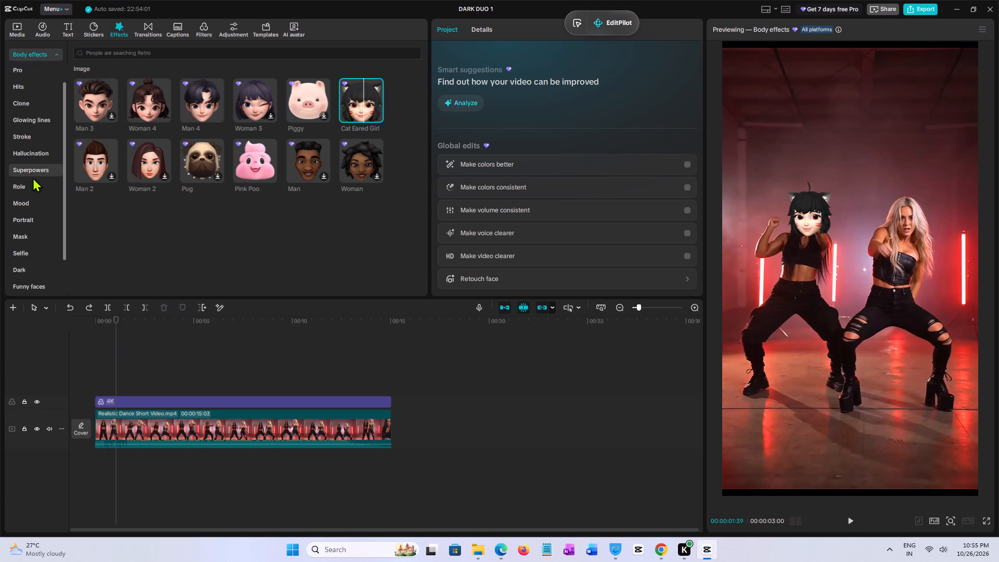
scroll(25, 193, "down", 1)
scroll(35, 249, "down", 1)
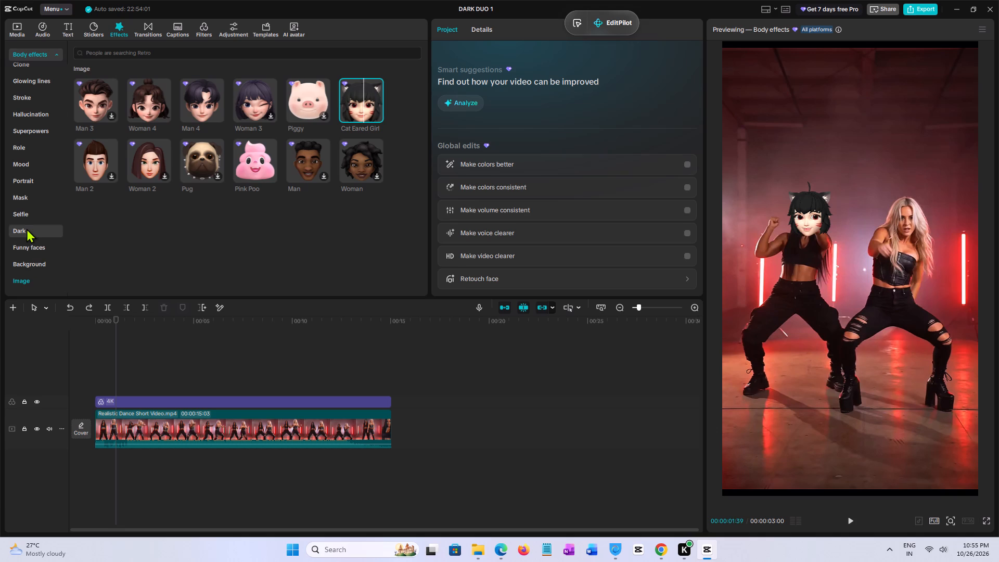
left_click(25, 229)
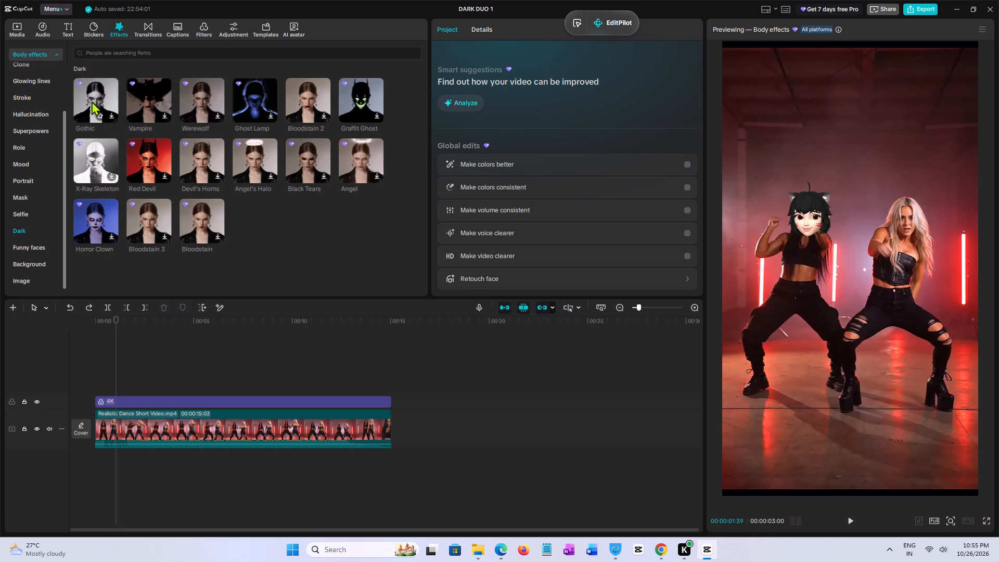
left_click(145, 99)
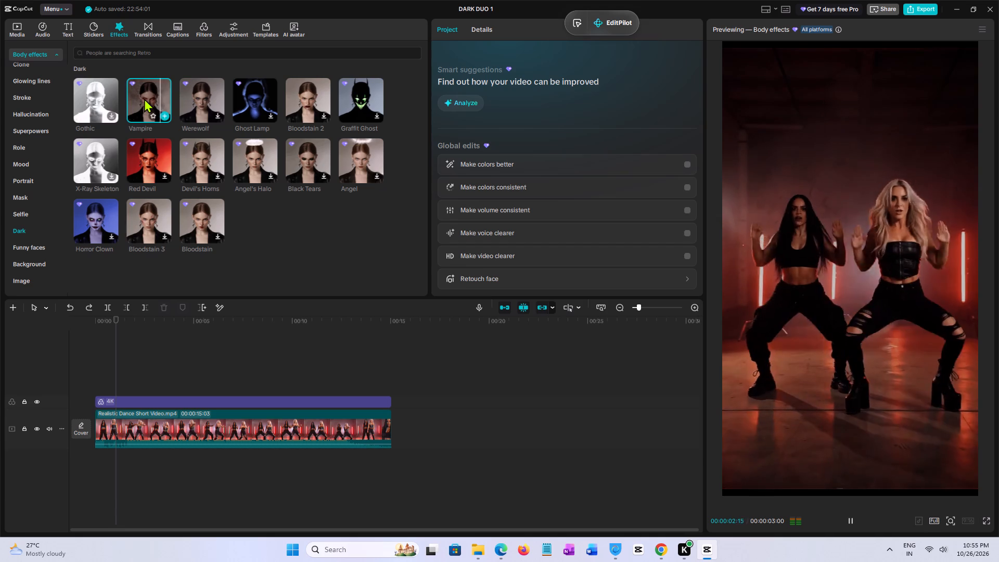
left_click(144, 98)
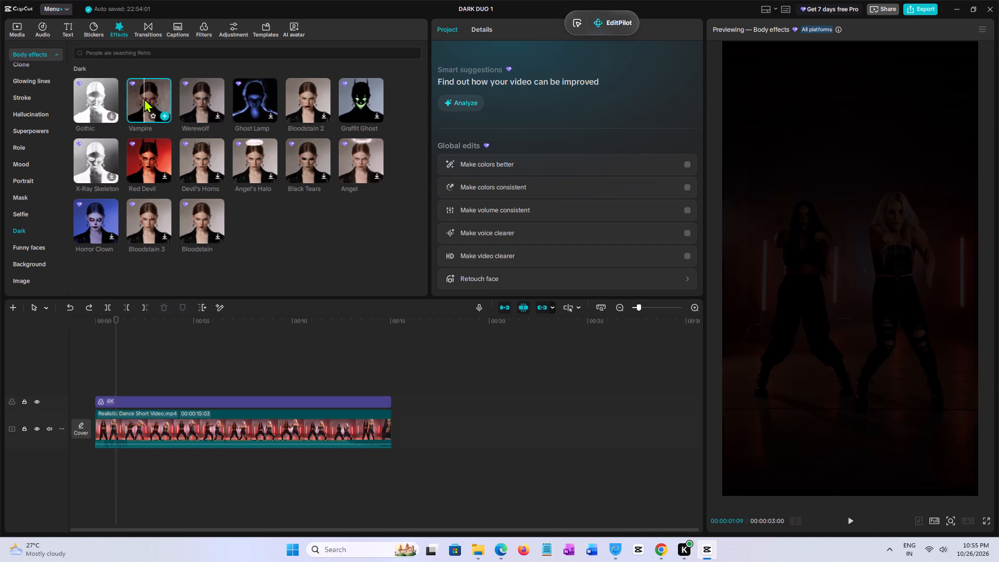
left_click(152, 155)
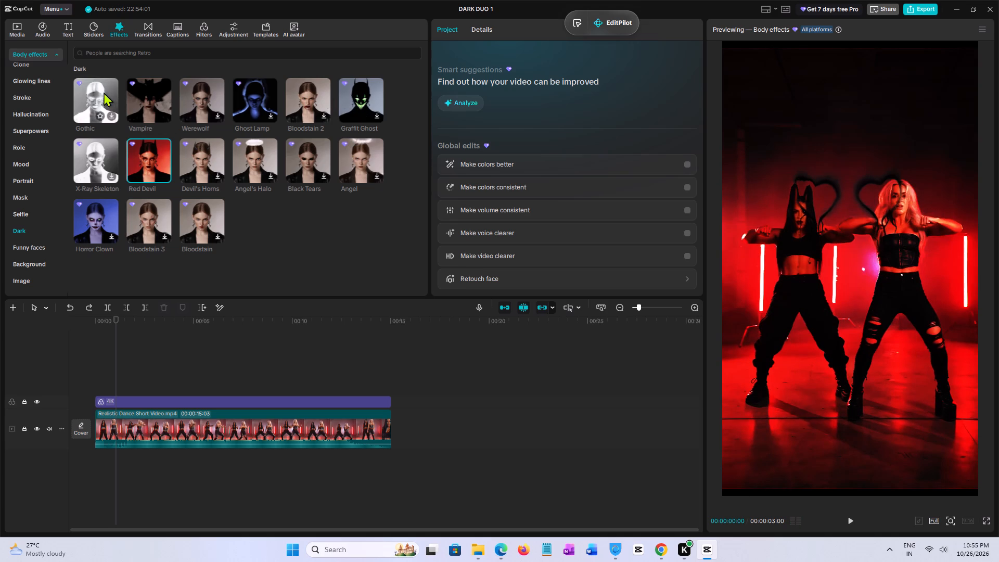
Preview the first and third Hallucination body effects on the dance clip and look through the rest of that category.
left_click(34, 120)
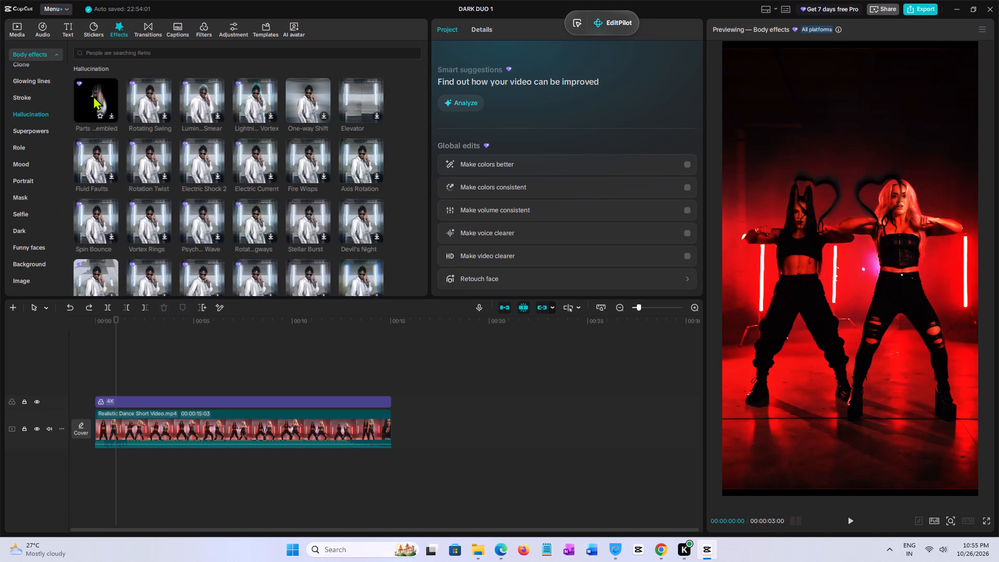
left_click(100, 102)
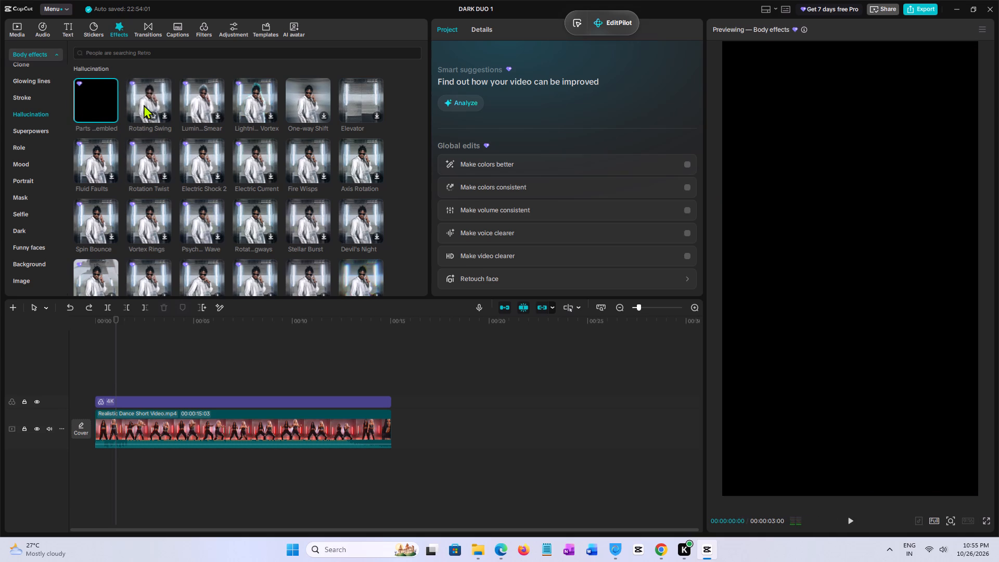
left_click(202, 99)
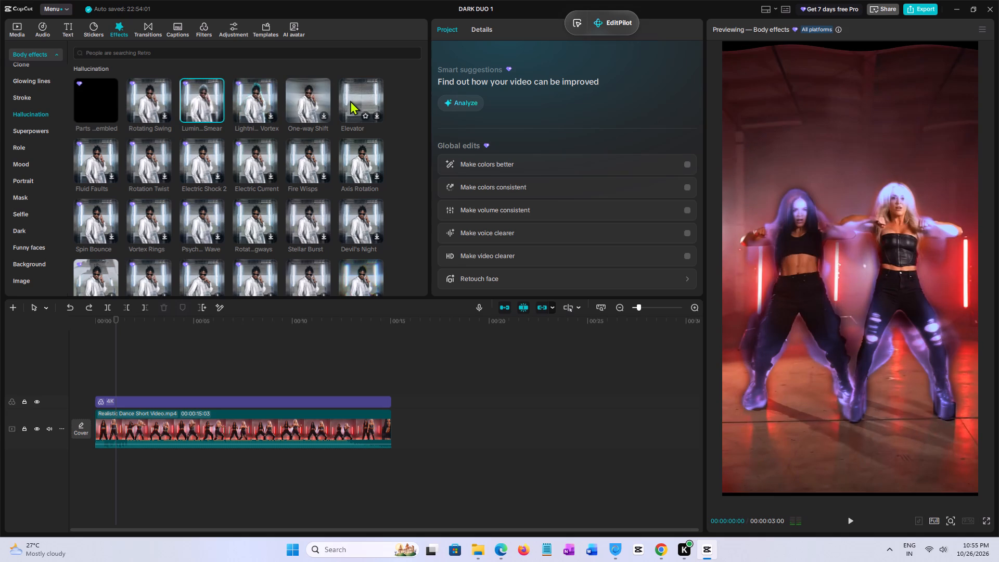
scroll(244, 211, "down", 3)
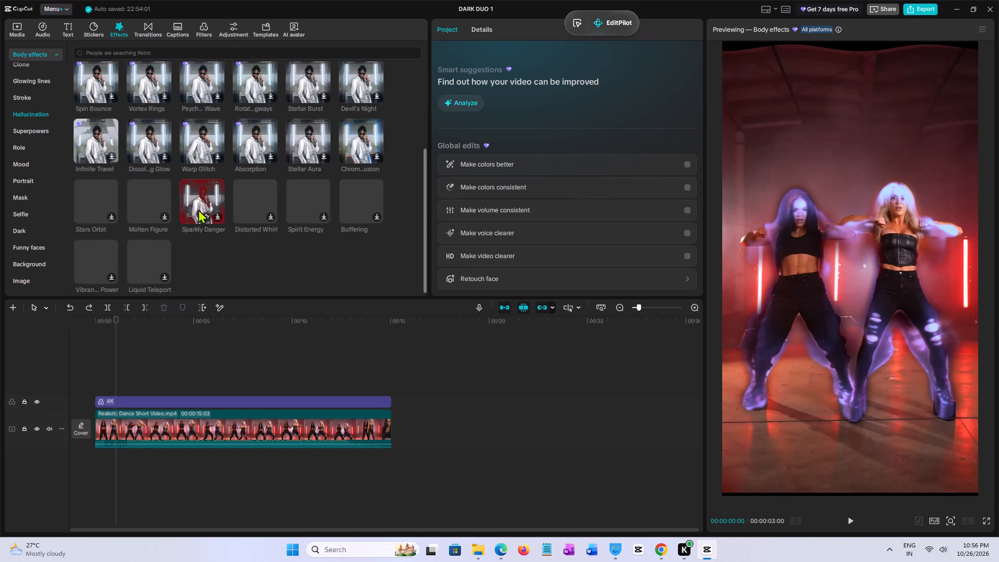
scroll(50, 194, "up", 2)
Preview the Stroke body effects Electric Burn, the purple Halo, Optical Scan, Frame Scatter and Light Dissolve on the dance clip.
left_click(29, 184)
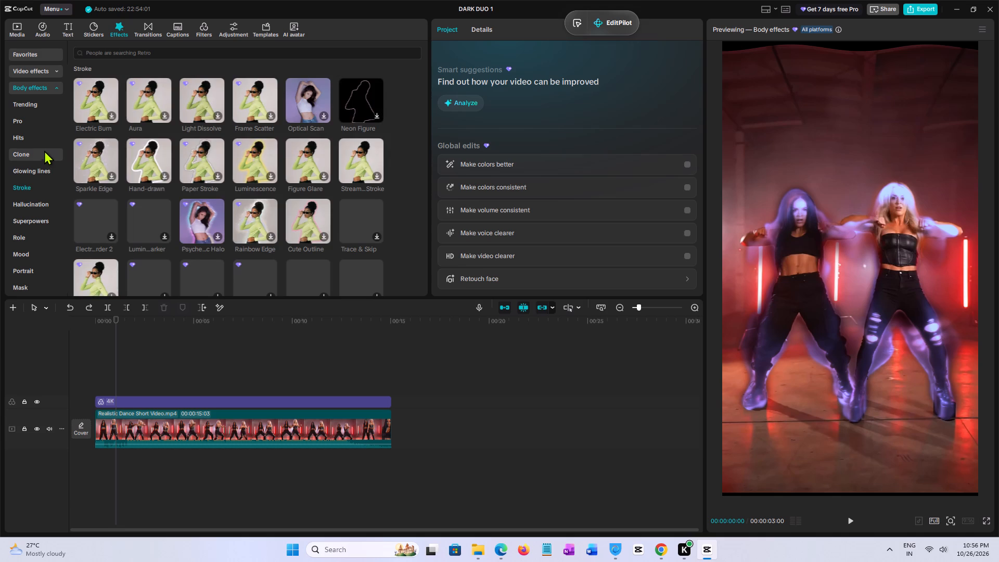
left_click(198, 208)
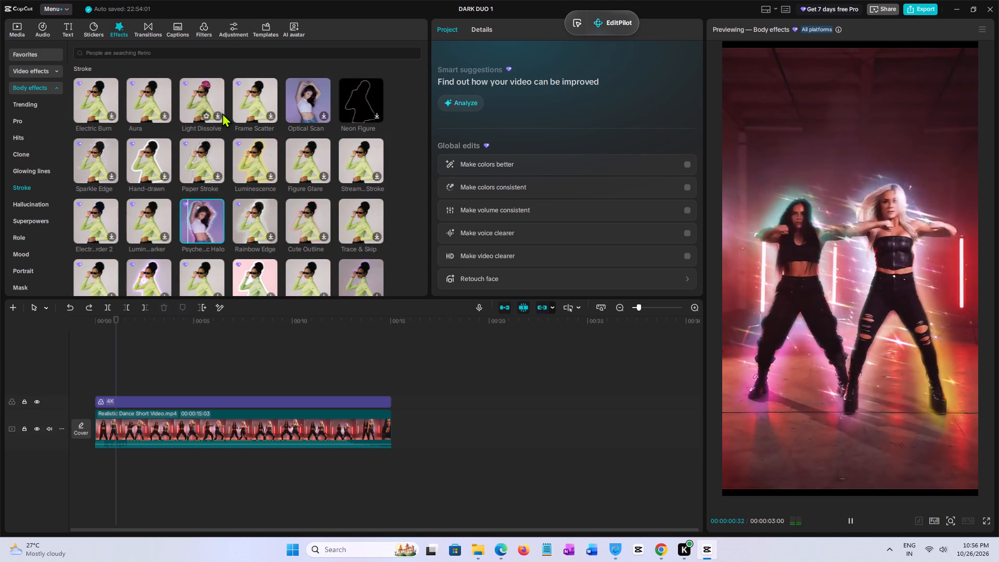
left_click(106, 99)
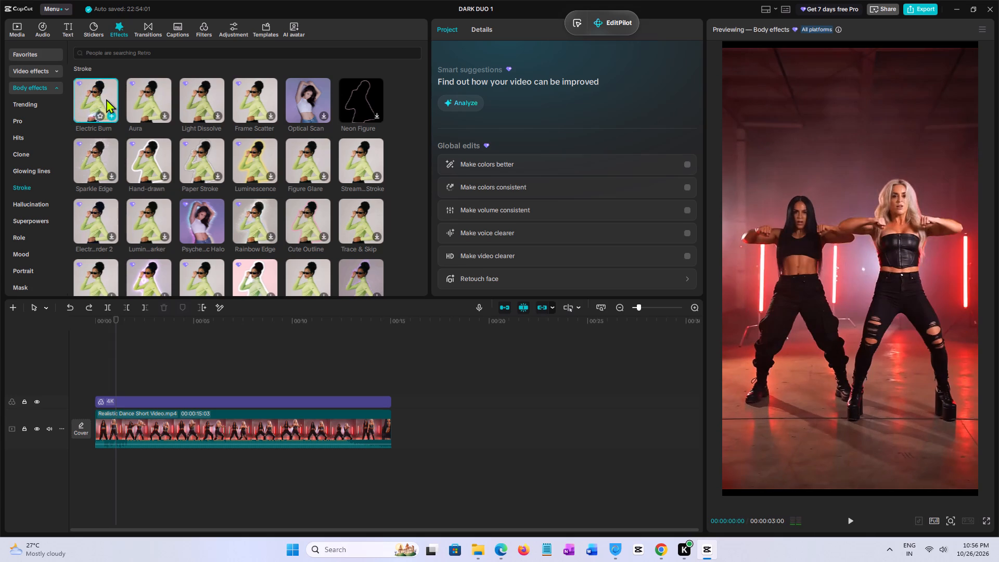
left_click(104, 98)
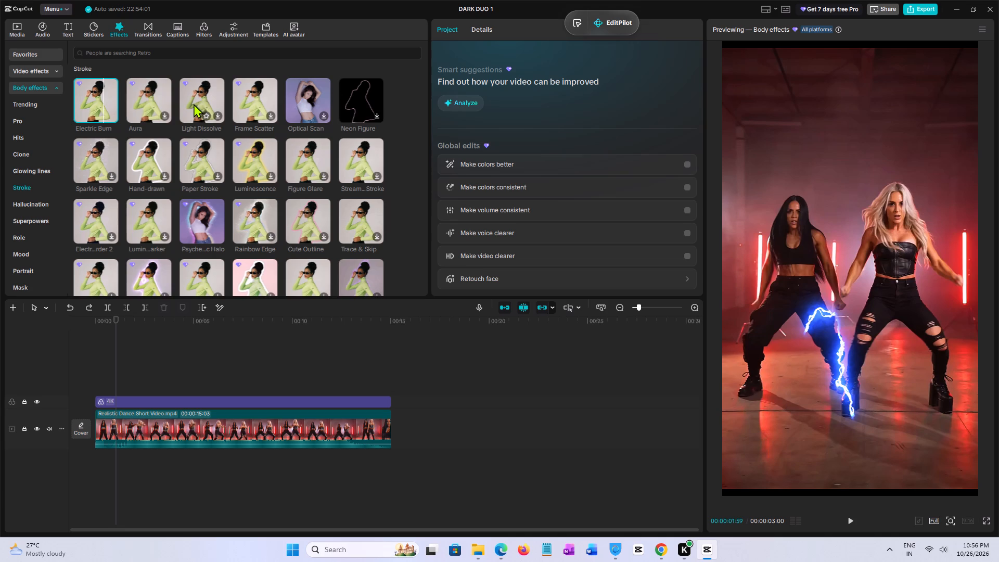
left_click(101, 100)
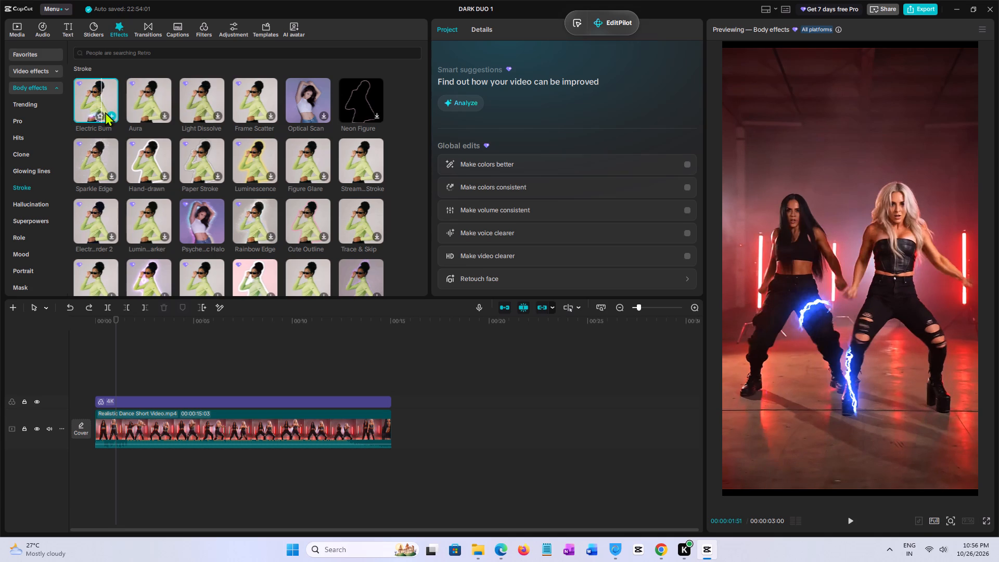
left_click(92, 99)
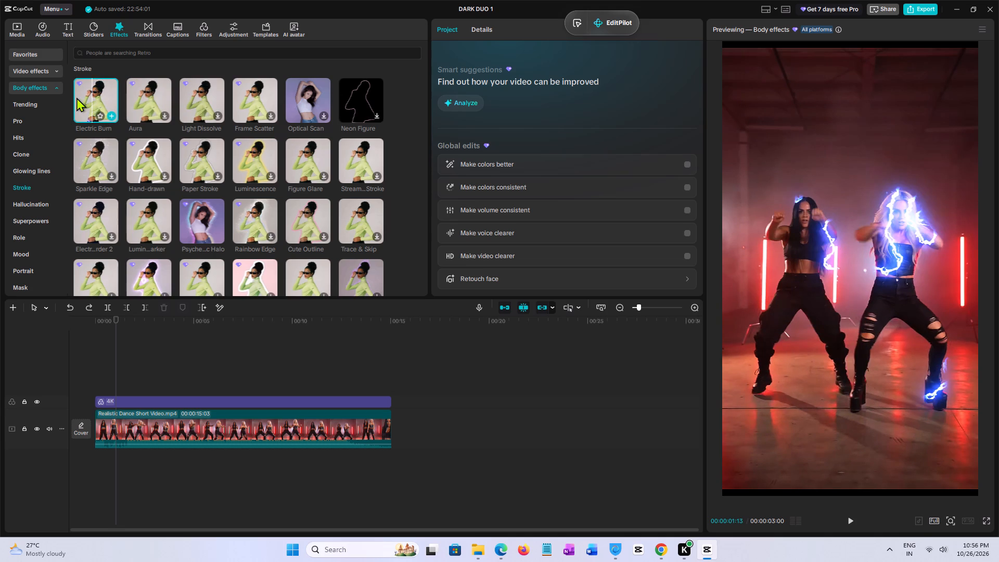
left_click(76, 97)
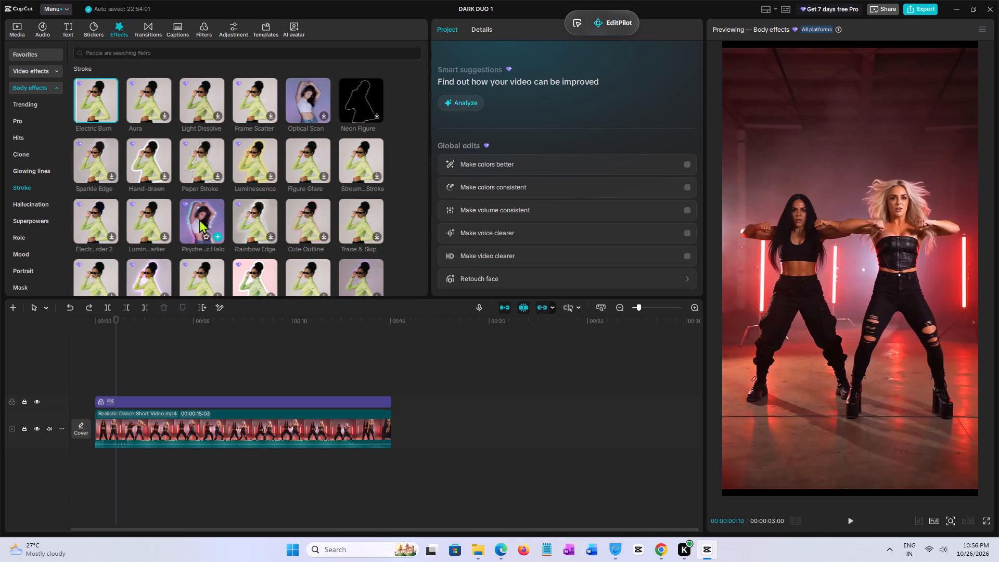
left_click(199, 219)
left_click(91, 103)
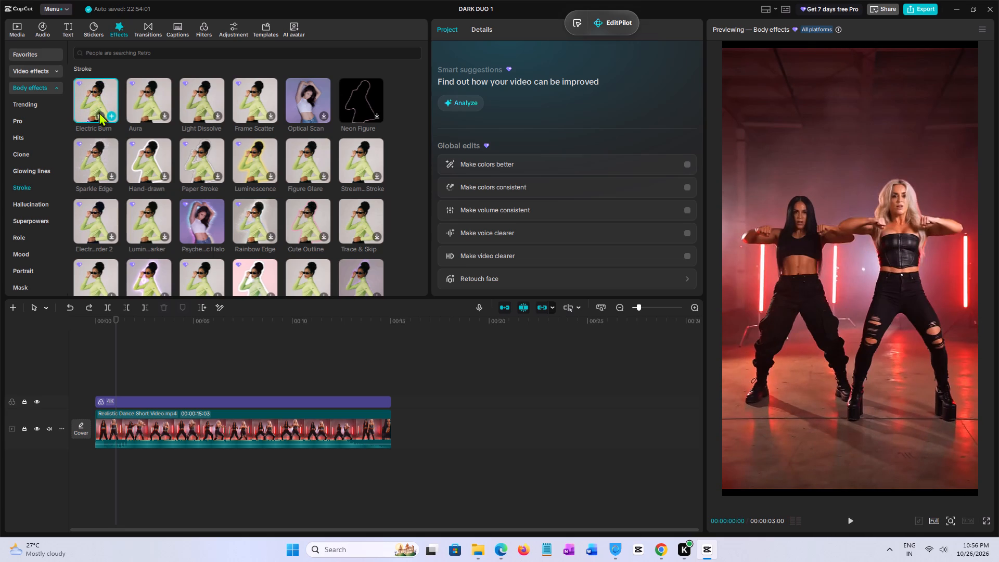
left_click(311, 99)
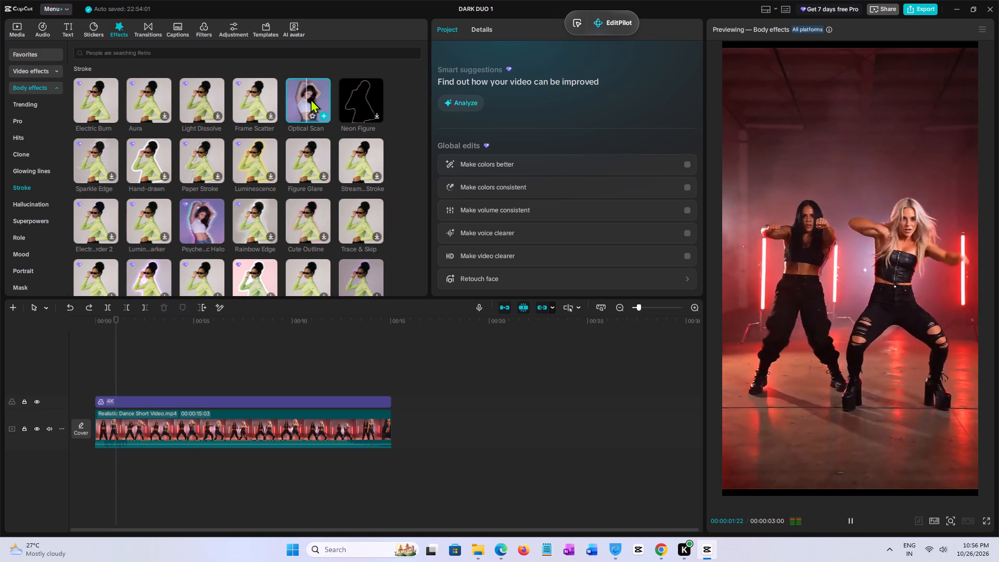
left_click(258, 98)
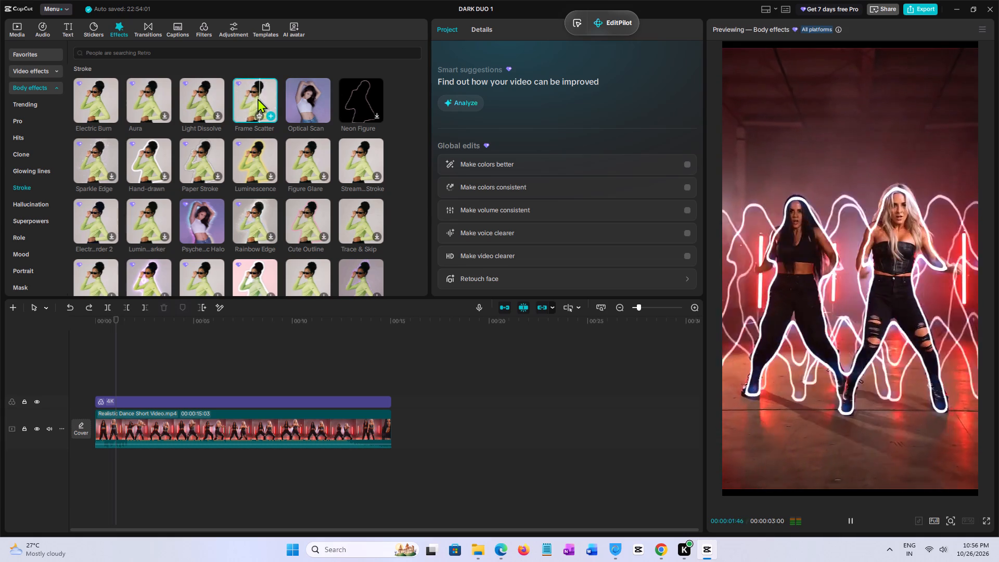
left_click(206, 98)
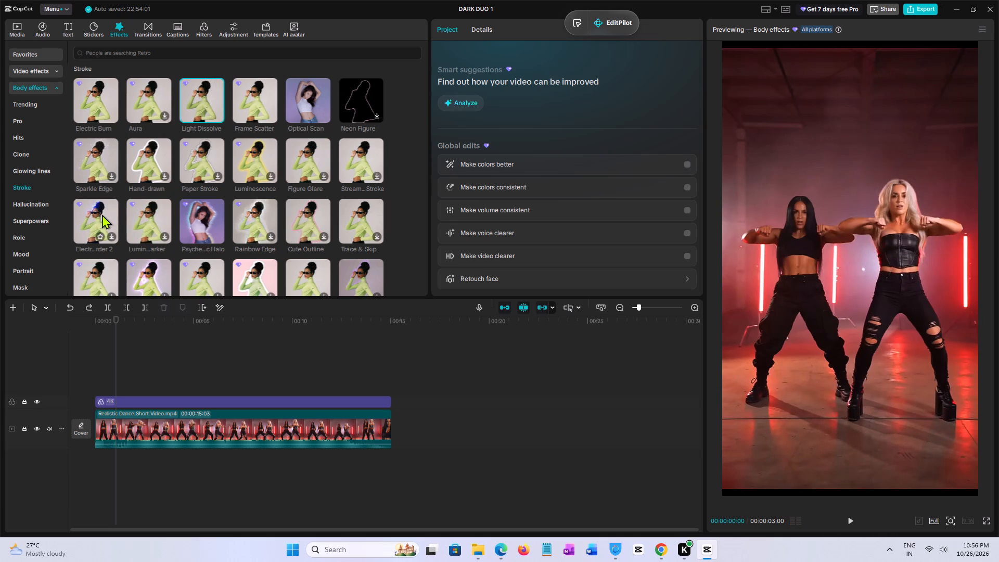
Add the Electric Burn body effect at the very start of the timeline, above the 4K filter.
left_click_drag(90, 104, 137, 272)
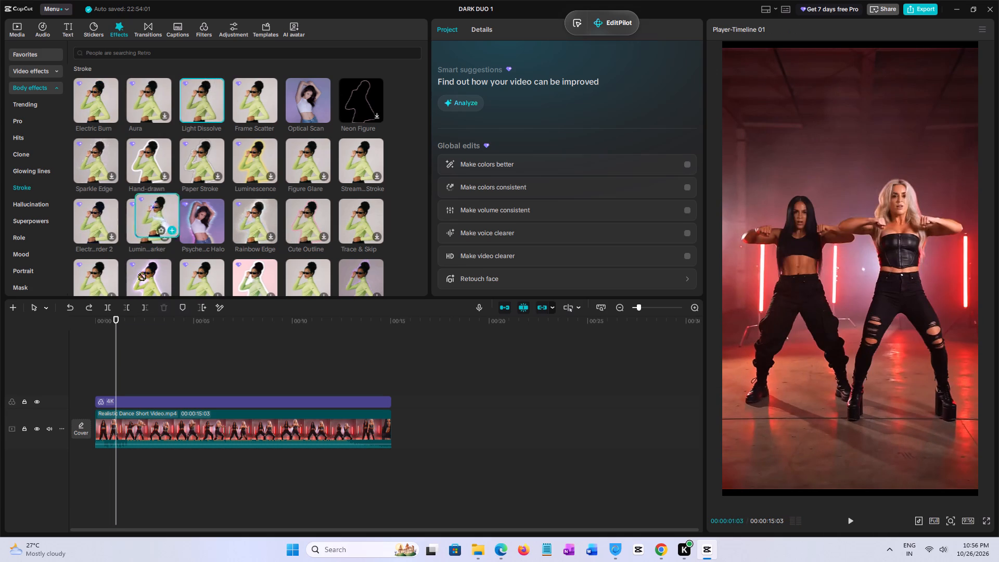
left_click_drag(137, 272, 97, 392)
Play the dance clip from the start several times to check the Electric Burn effect in the edit.
left_click(97, 360)
left_click_drag(97, 360, 80, 360)
key("space")
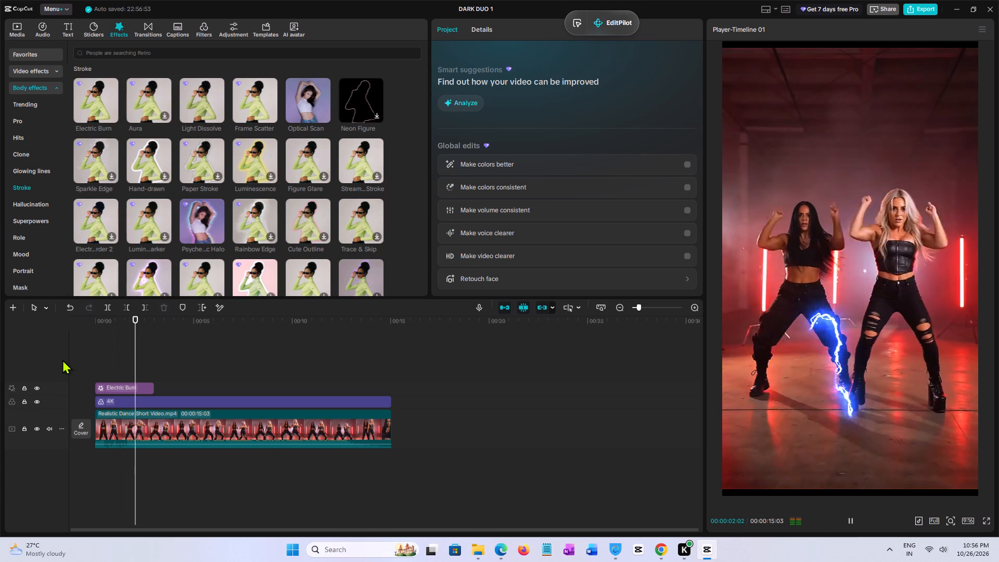
left_click(110, 362)
left_click_drag(110, 362, 69, 363)
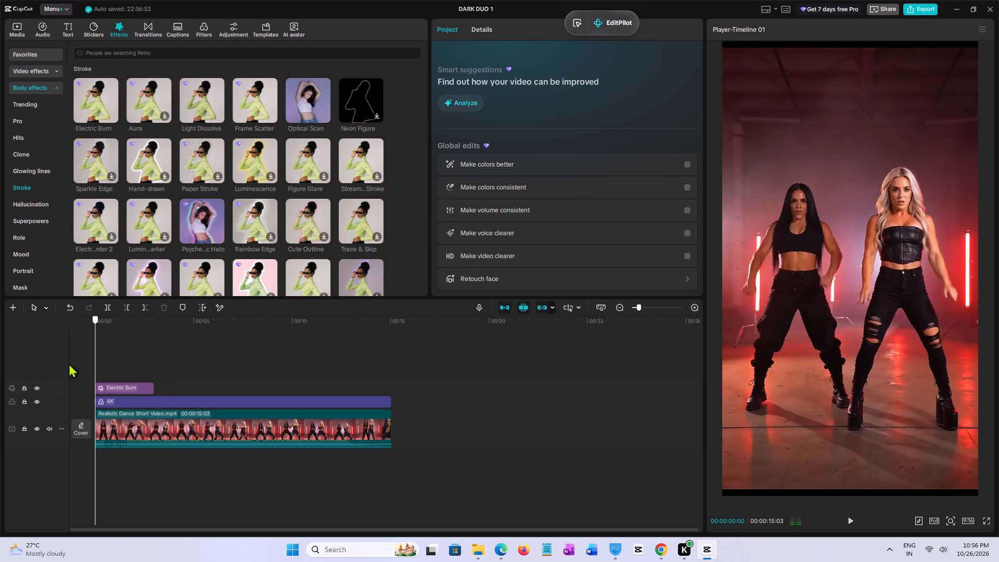
left_click_drag(69, 363, 54, 361)
key("space")
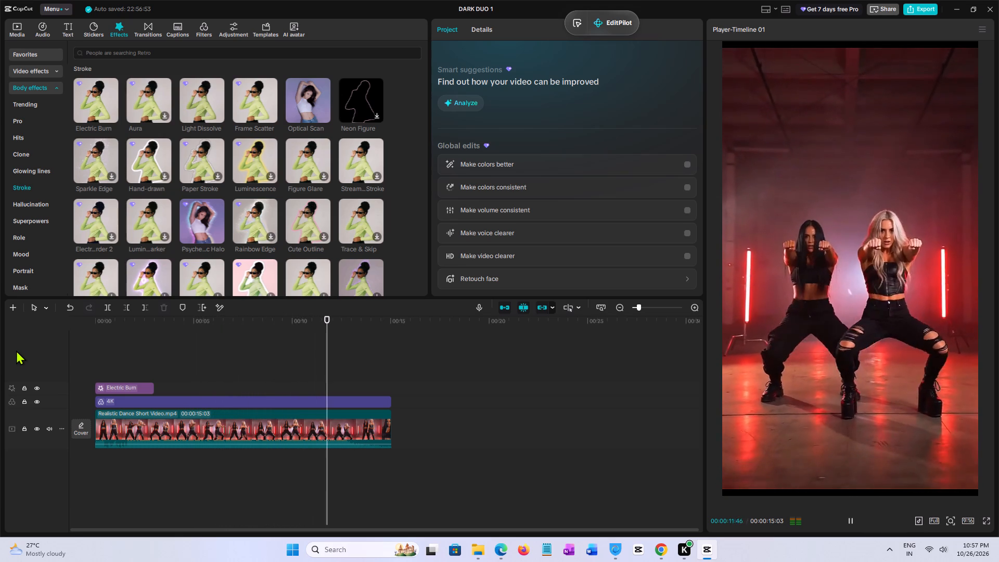
left_click(124, 356)
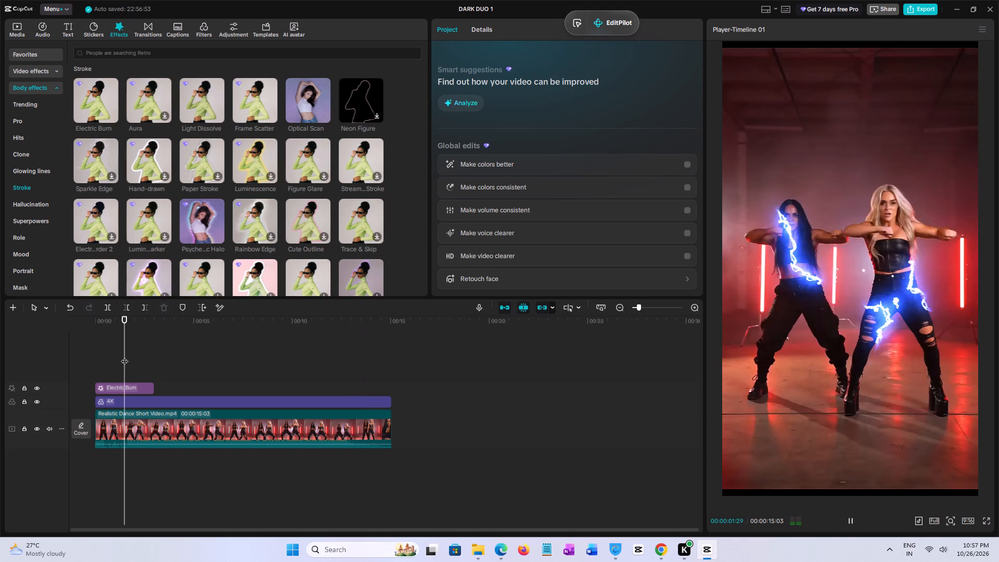
left_click_drag(124, 356, 32, 345)
key("space")
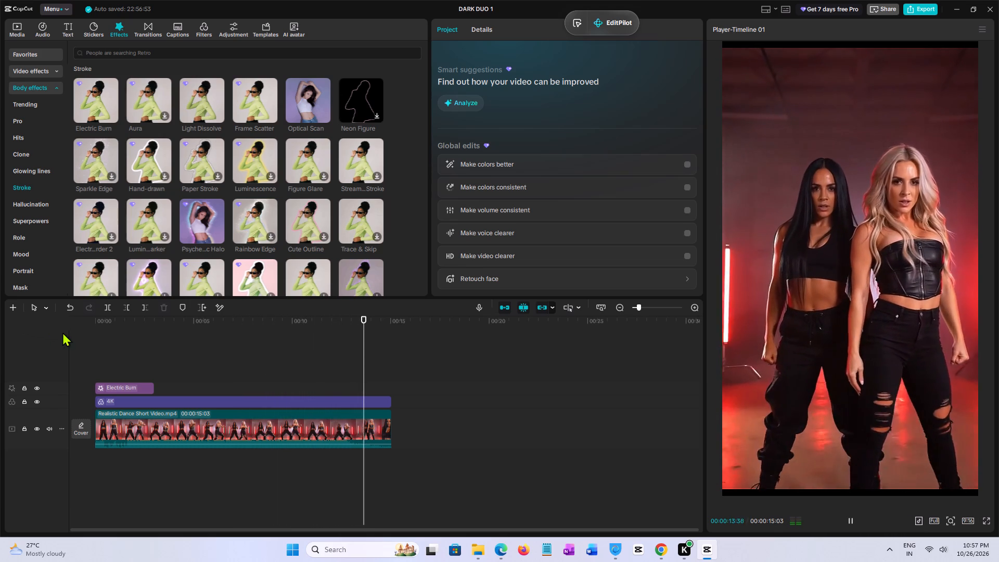
key("space")
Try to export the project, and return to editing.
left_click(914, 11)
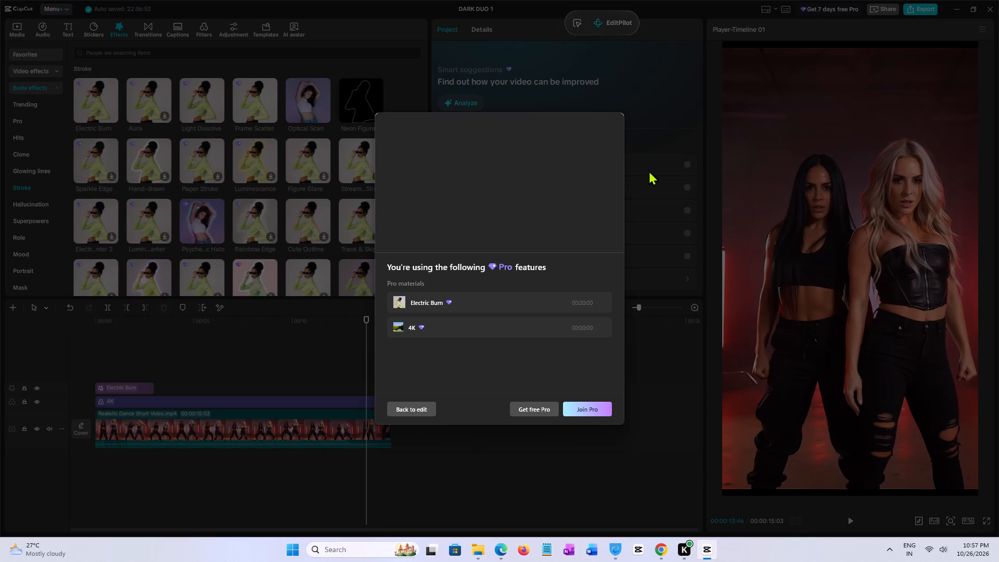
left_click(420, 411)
Combine the dance clip, the 4K filter and the Electric Burn effect into one compound clip.
key("ctrl+a")
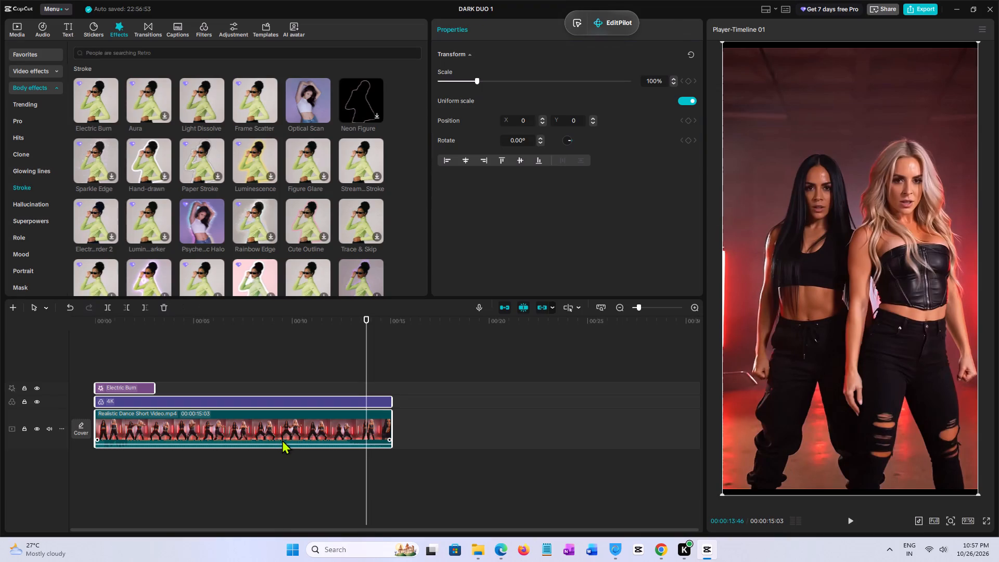
key("alt+g")
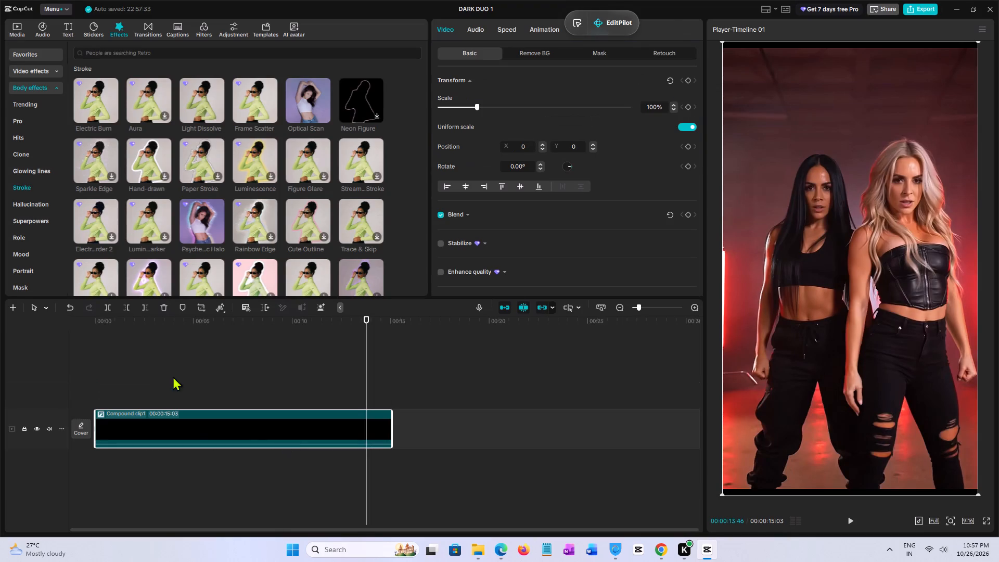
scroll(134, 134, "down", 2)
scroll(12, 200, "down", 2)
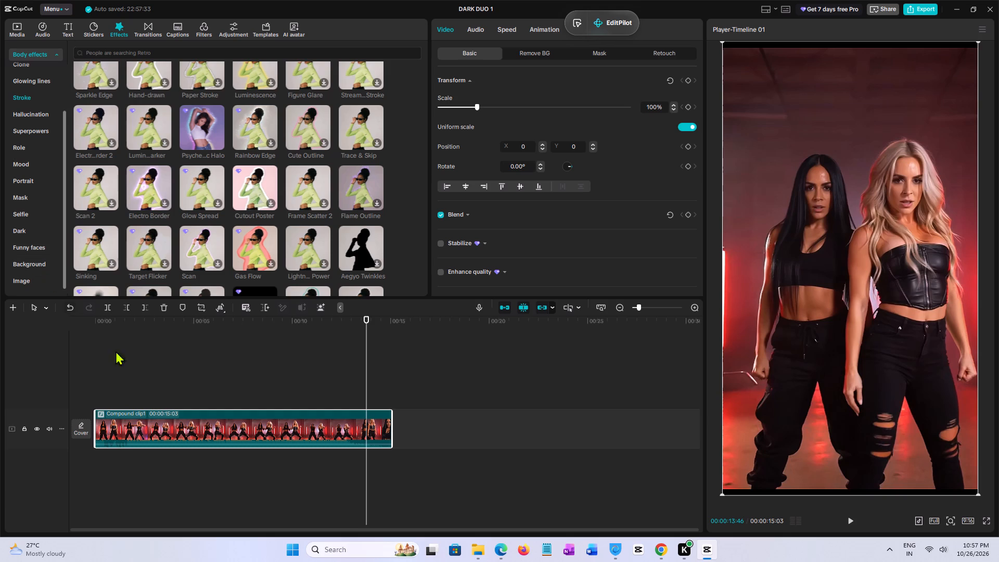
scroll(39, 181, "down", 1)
Pre-process the compound clip.
right_click(170, 424)
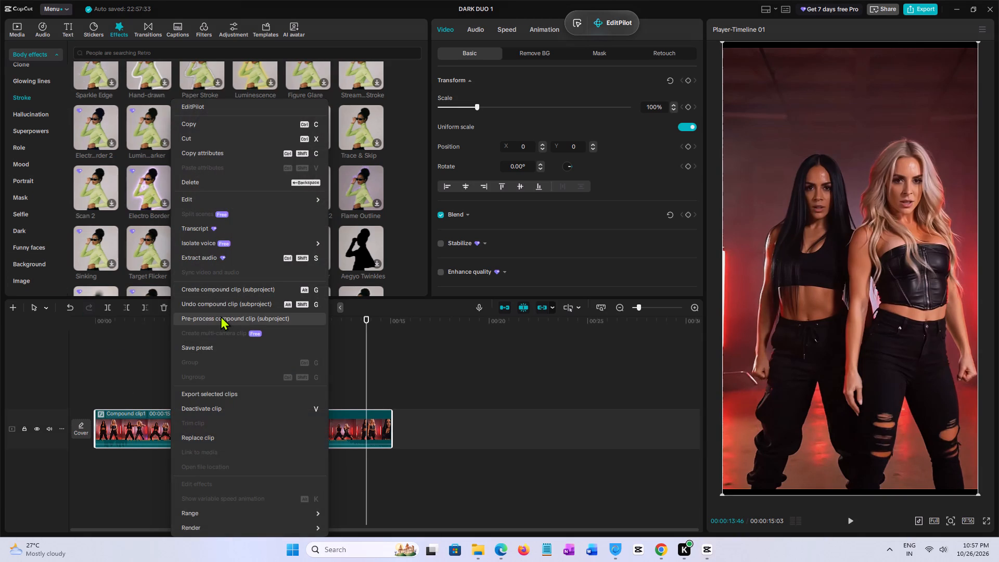
left_click(221, 316)
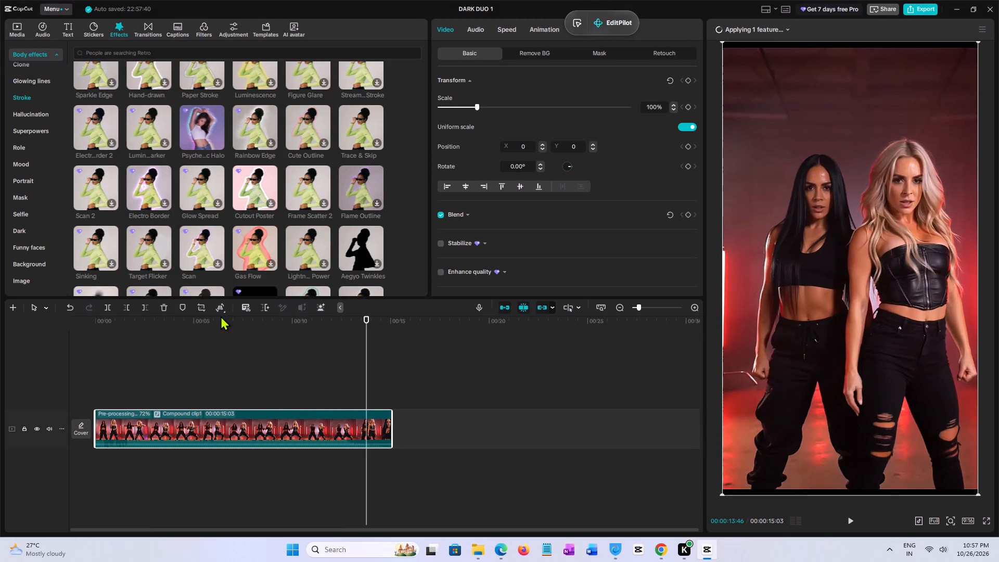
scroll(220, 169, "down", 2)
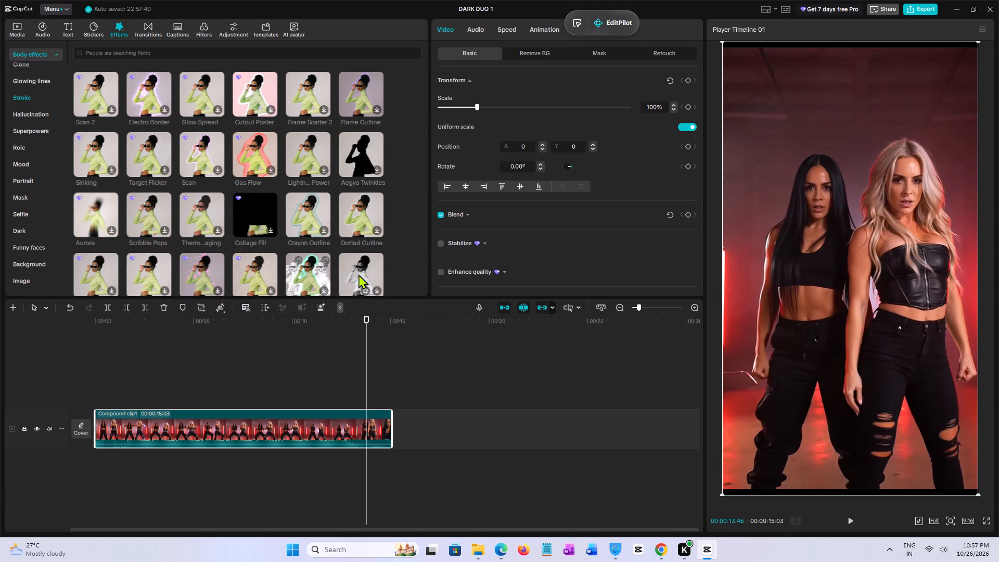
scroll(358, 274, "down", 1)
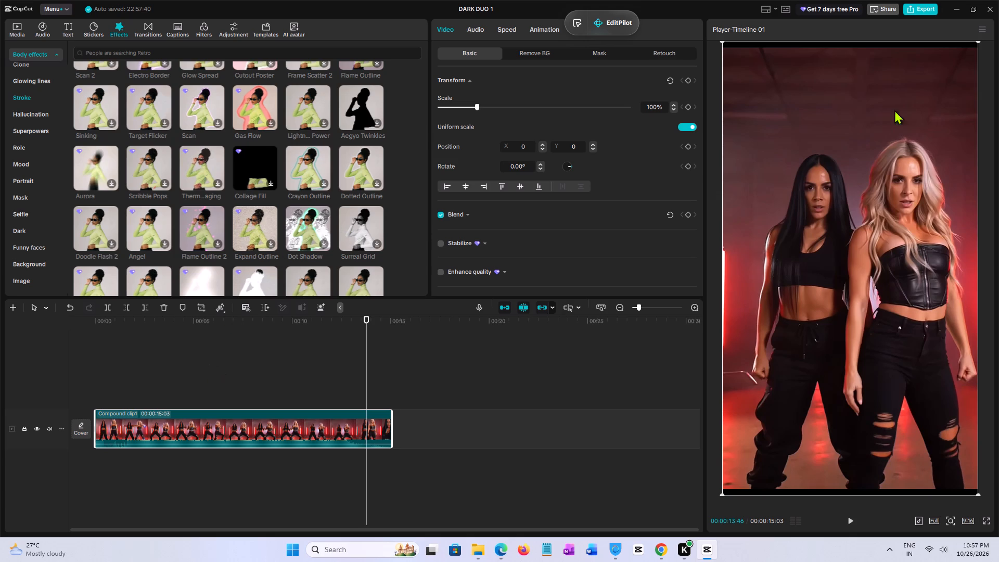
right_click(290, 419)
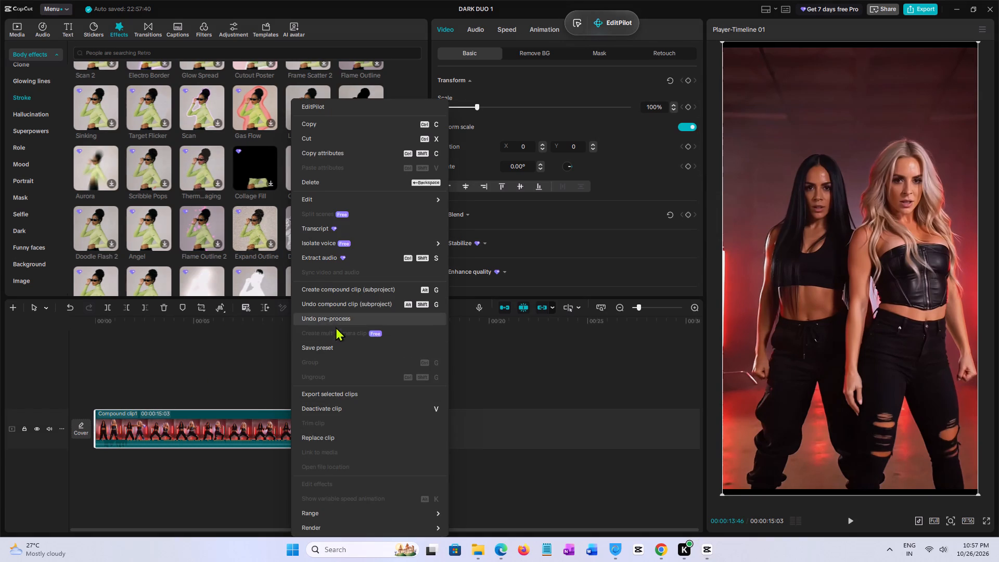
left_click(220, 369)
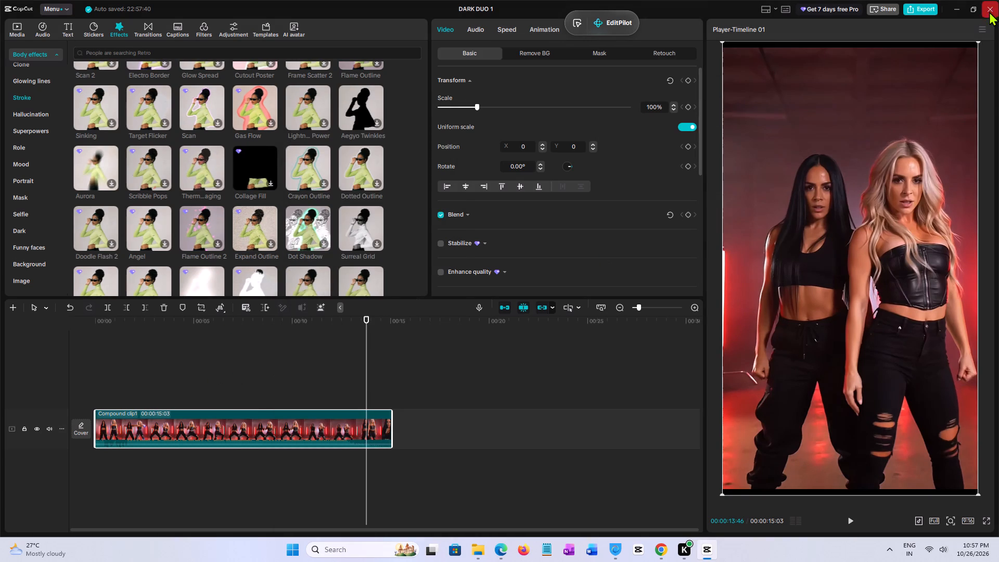
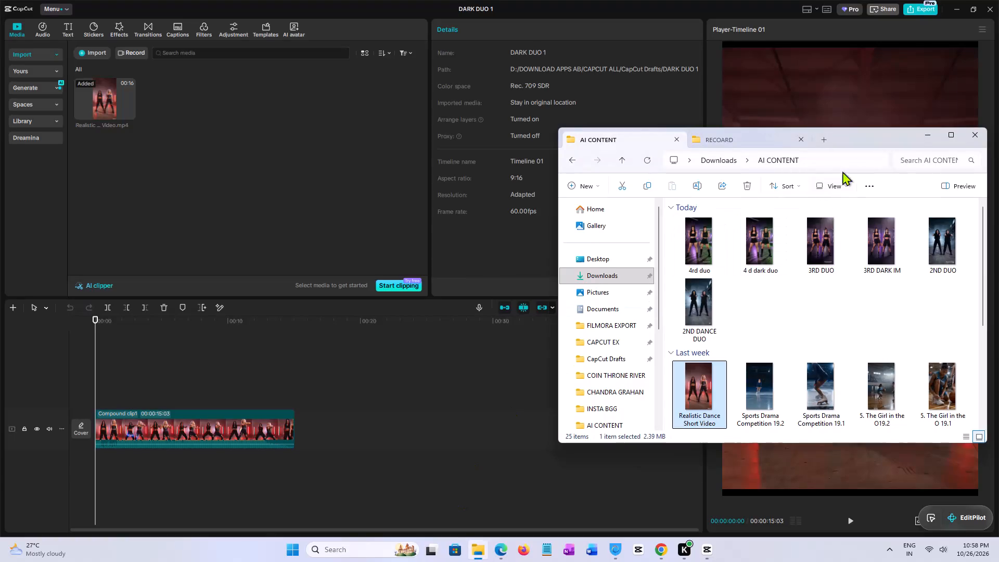
Open the combination folder inside the Resources of the DARK DUO 1 draft in the CapCut Drafts folder.
left_click(873, 140)
left_click_drag(873, 138, 774, 139)
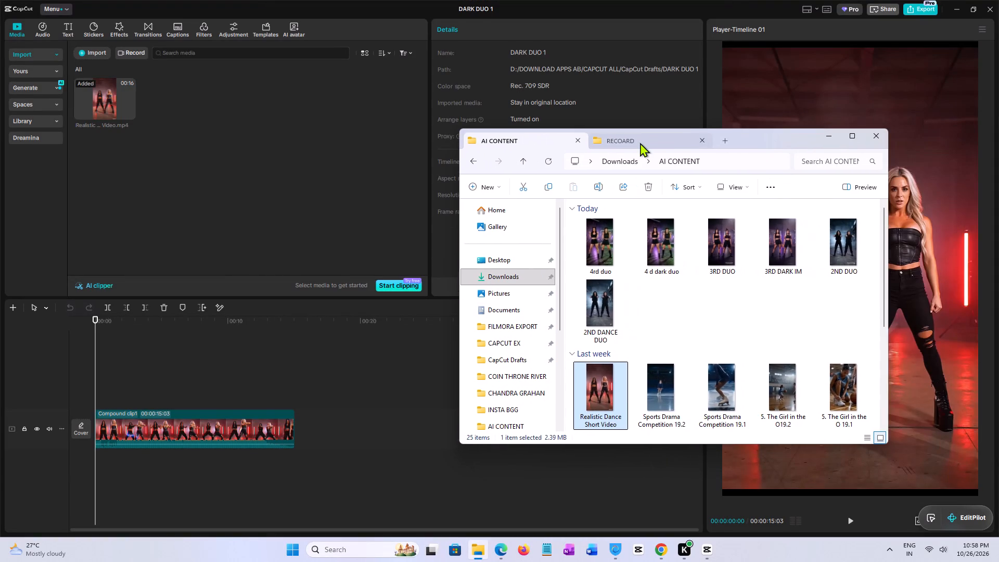
left_click(640, 143)
left_click(517, 359)
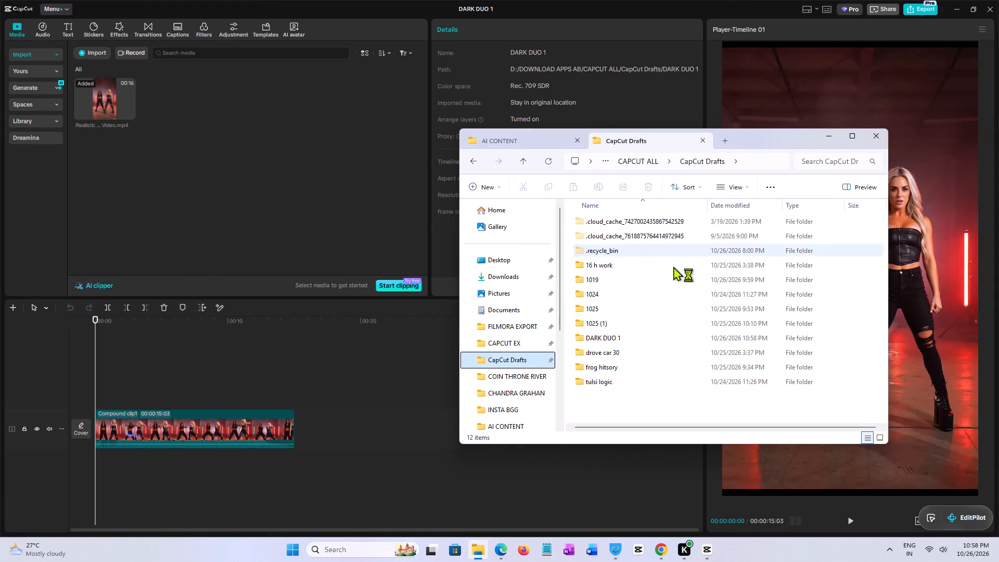
scroll(667, 292, "down", 1)
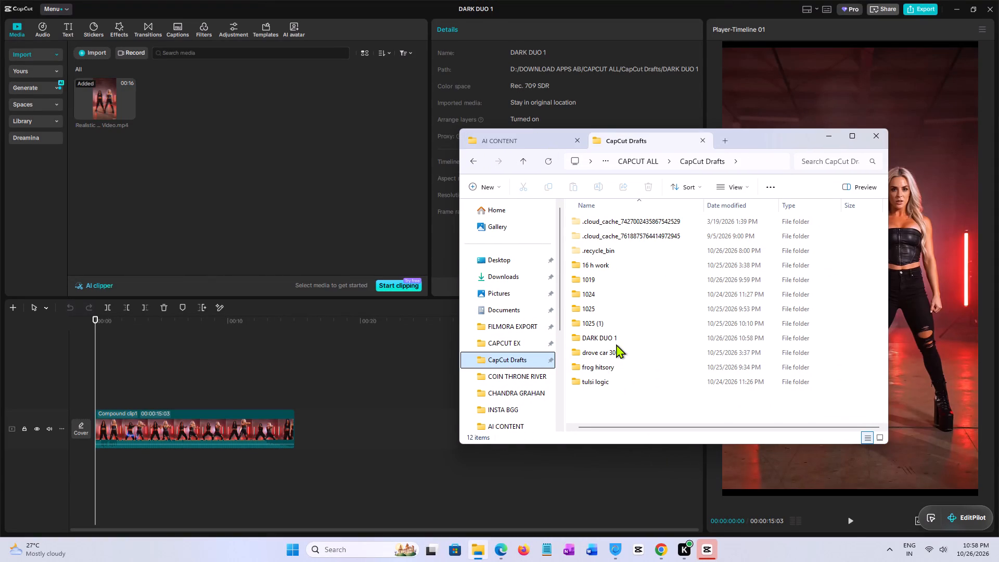
scroll(619, 344, "up", 1)
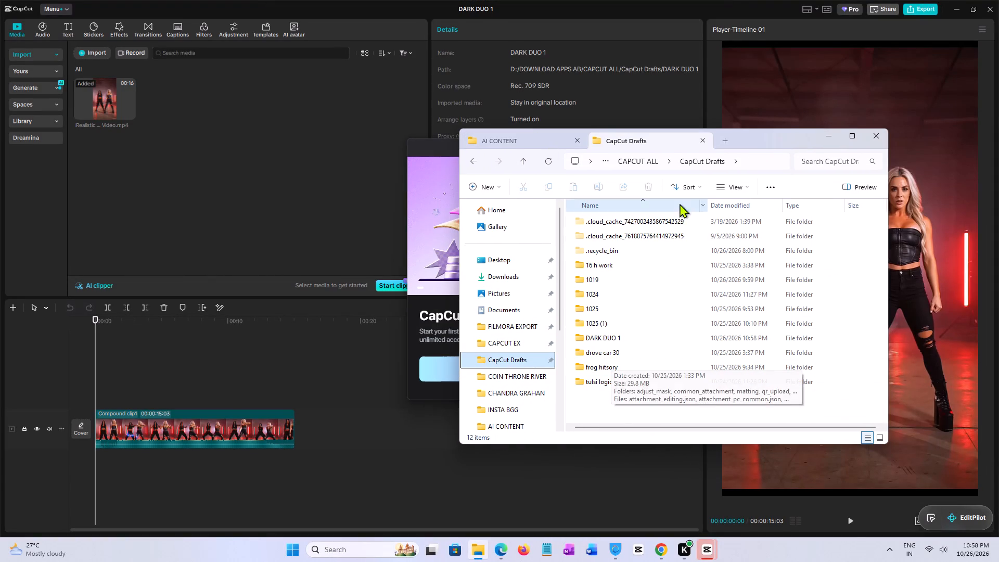
left_click(829, 136)
left_click(581, 145)
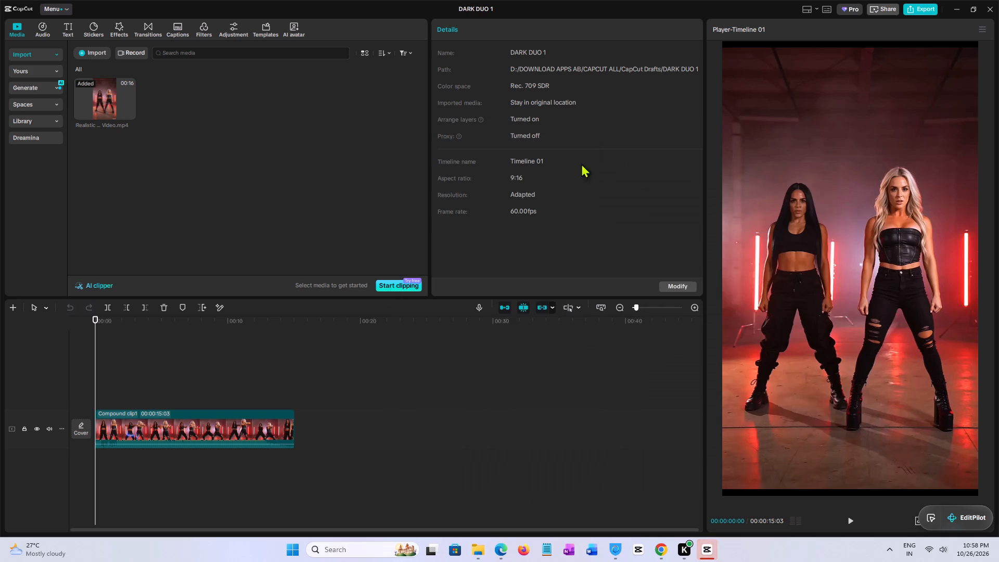
left_click(472, 544)
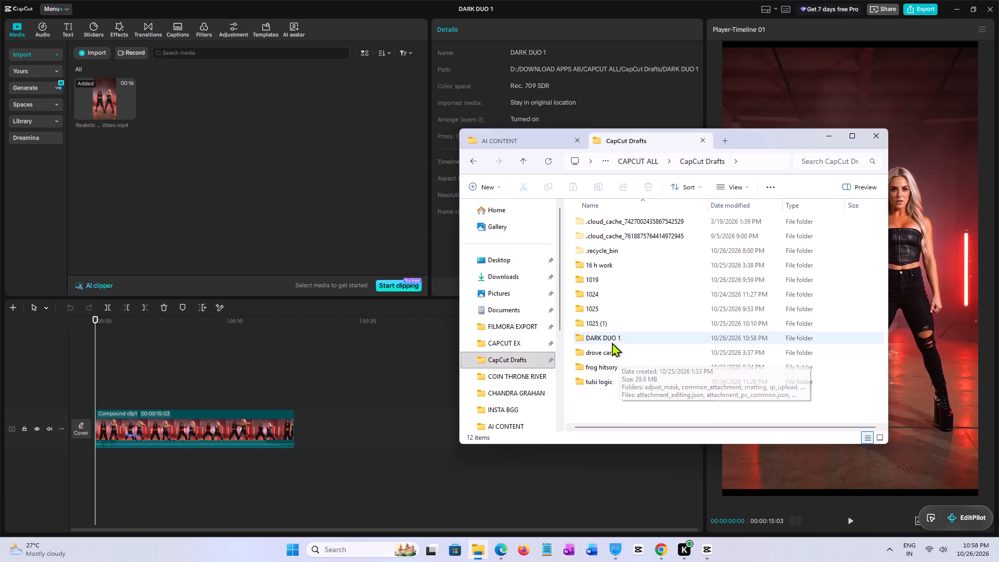
double_click(612, 342)
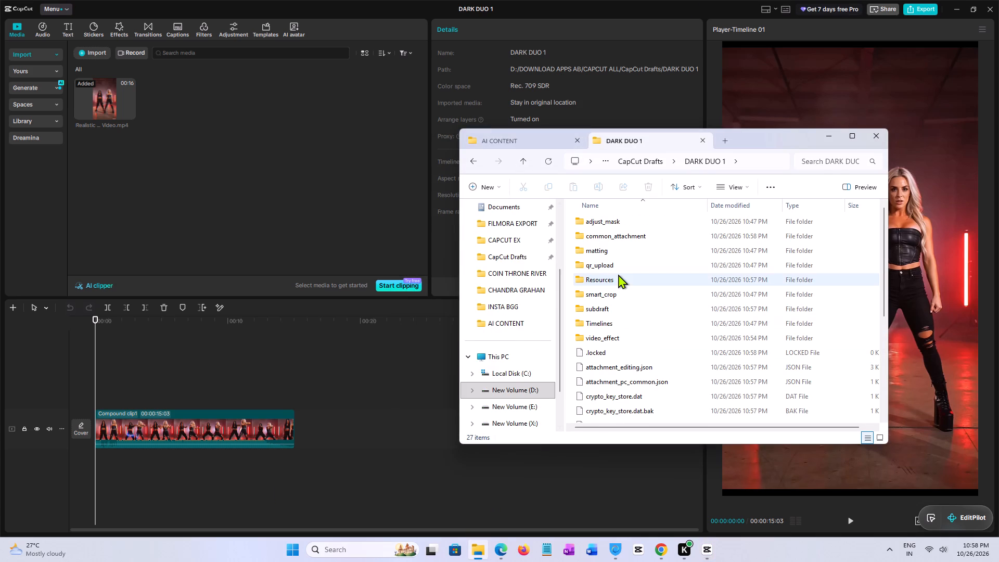
left_click(618, 274)
double_click(622, 279)
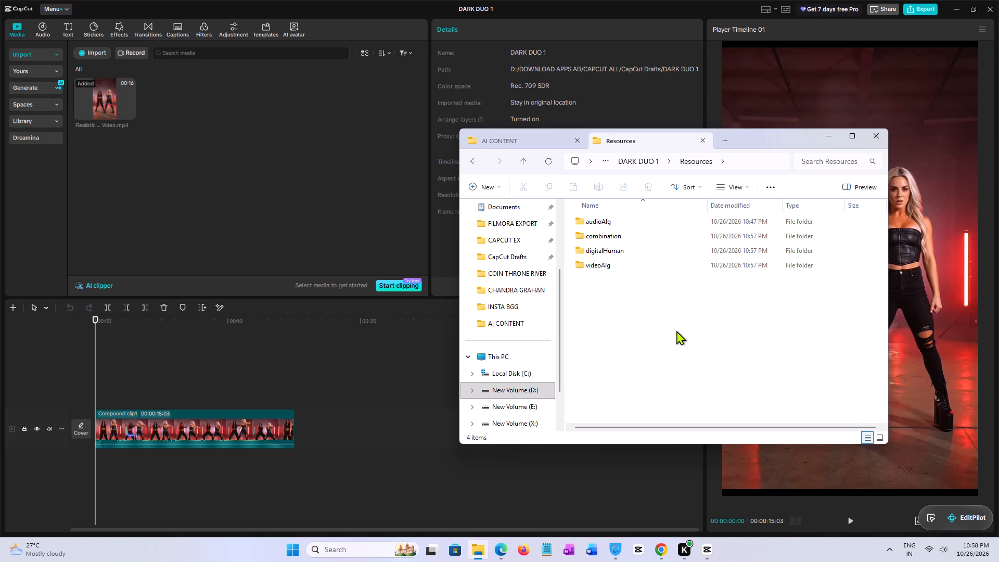
left_click(617, 227)
double_click(626, 236)
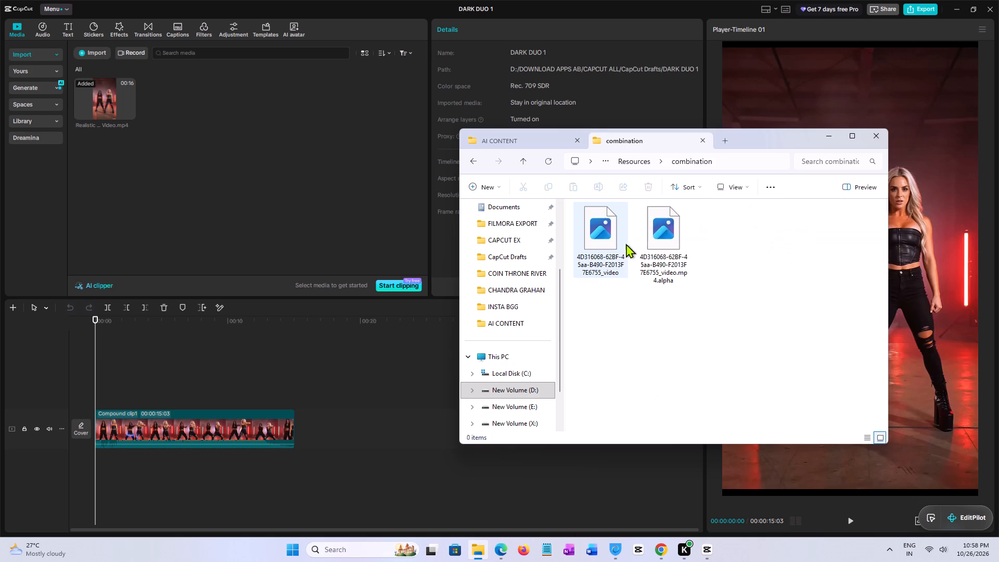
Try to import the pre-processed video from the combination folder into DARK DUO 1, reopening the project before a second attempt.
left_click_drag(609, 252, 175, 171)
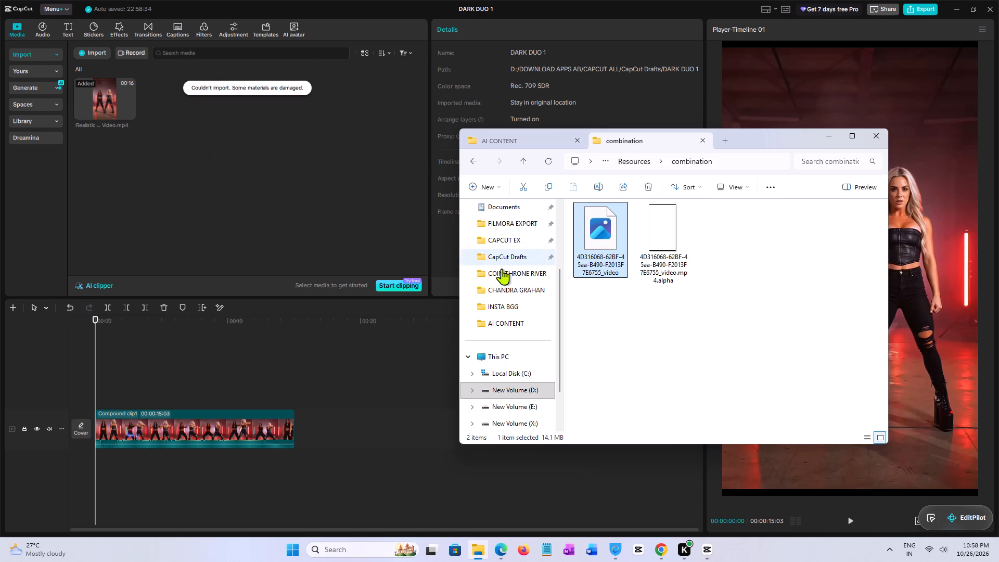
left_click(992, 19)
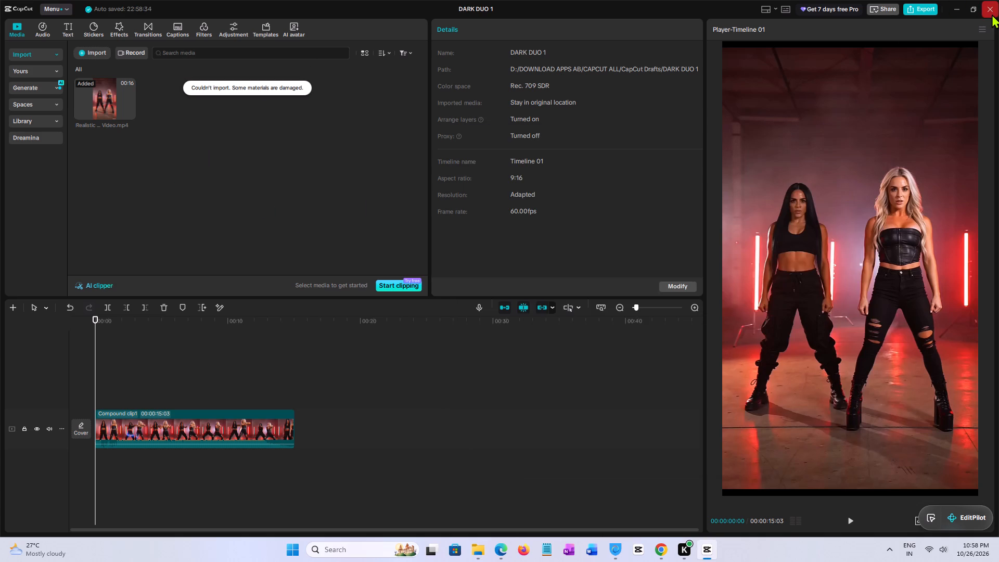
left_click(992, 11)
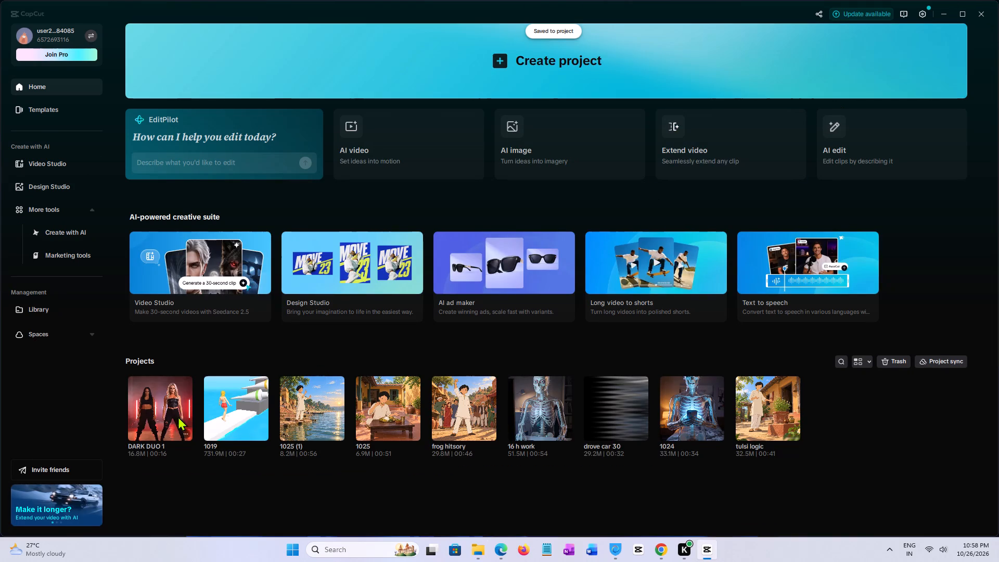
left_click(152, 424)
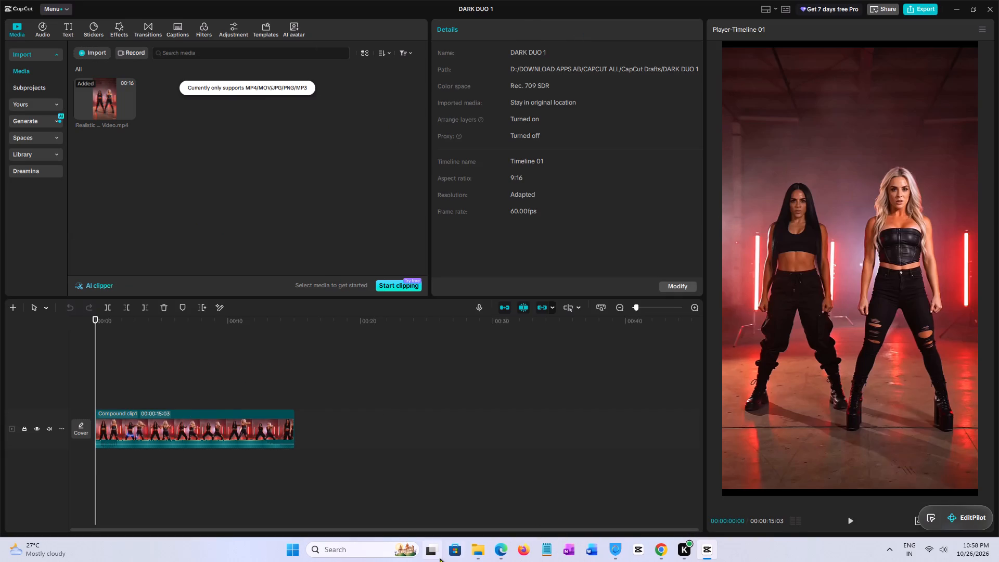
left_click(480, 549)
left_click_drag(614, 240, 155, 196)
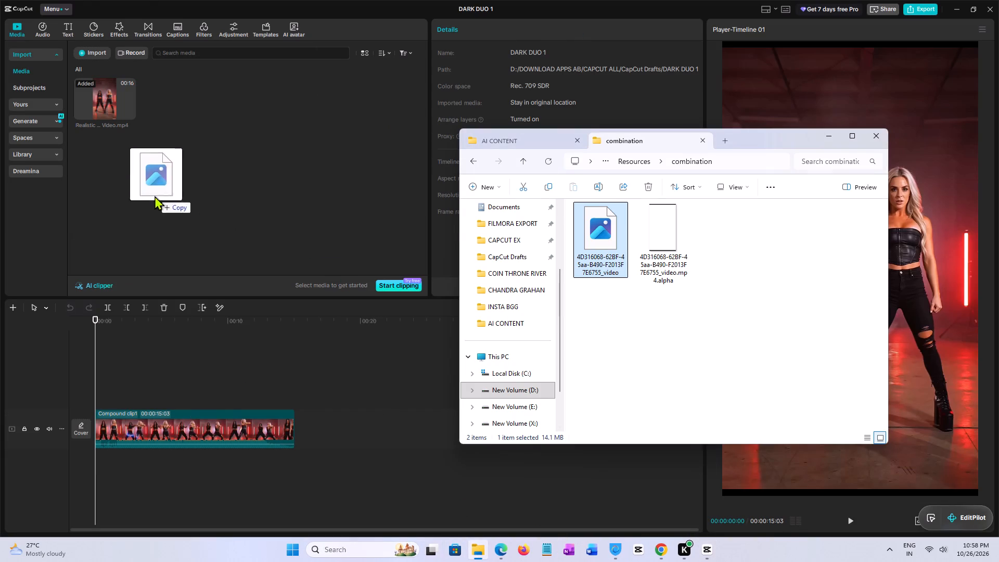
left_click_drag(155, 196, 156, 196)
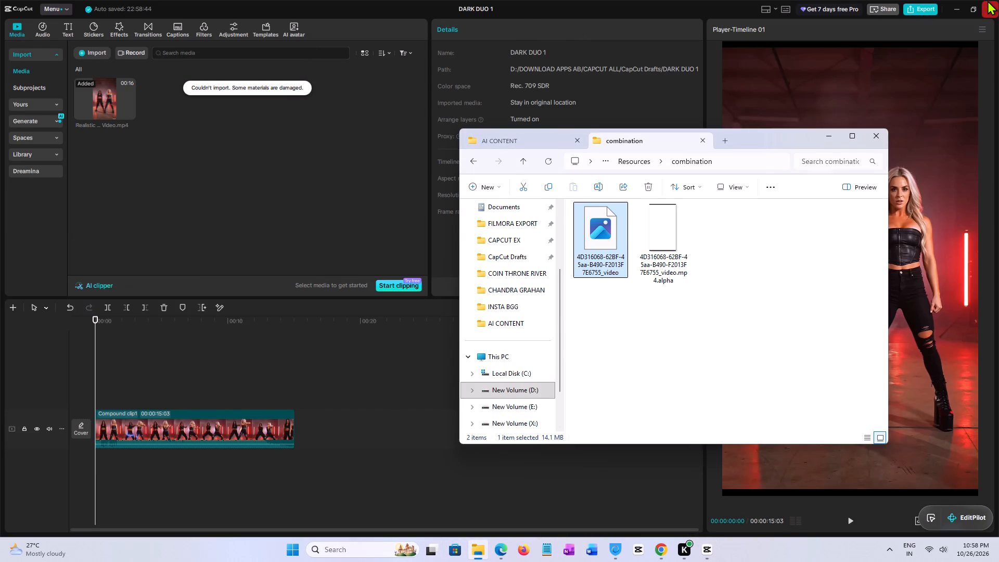
Close the project and CapCut, restart CapCut and reopen the DARK DUO 1 project.
left_click(995, 9)
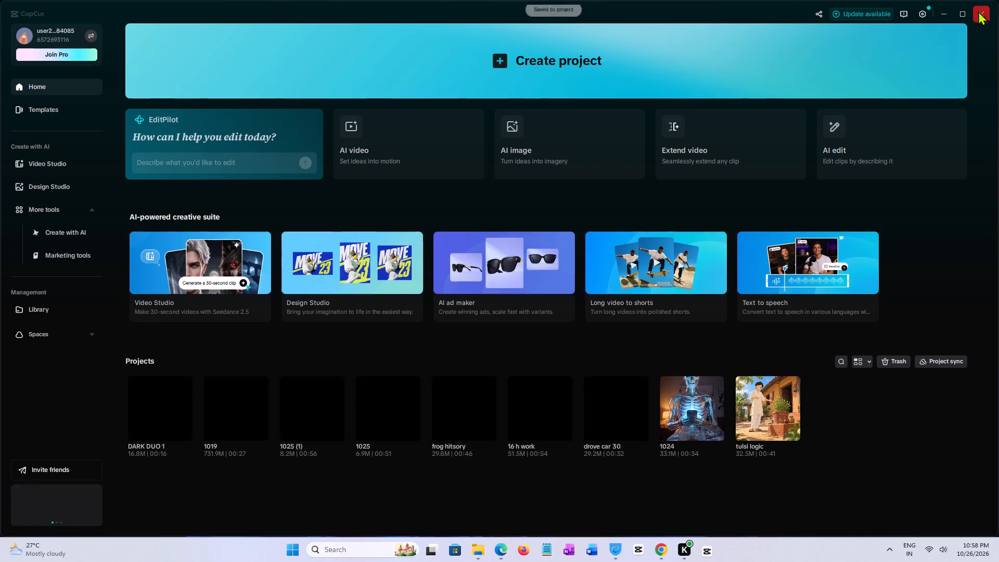
left_click(979, 9)
left_click(644, 547)
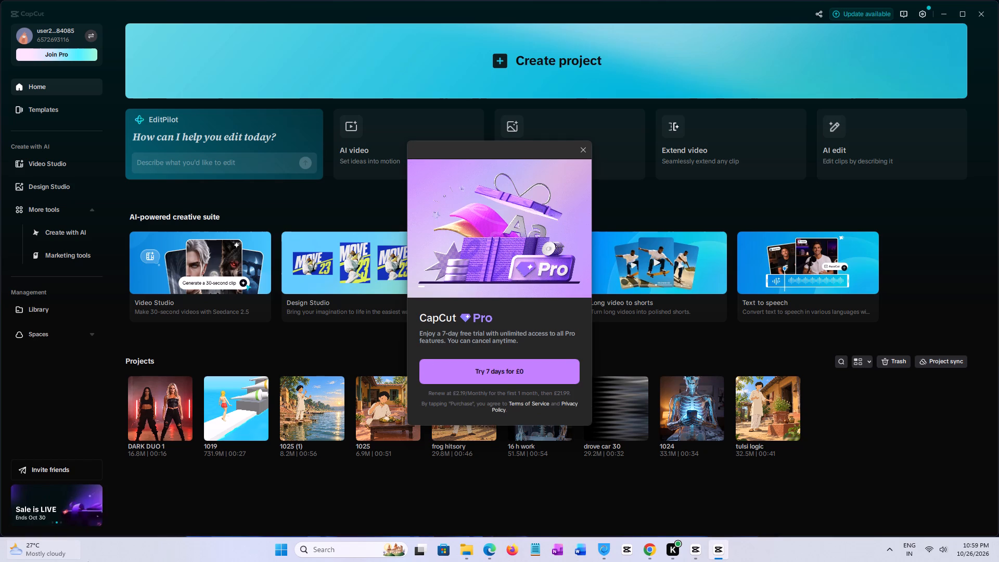
left_click(584, 154)
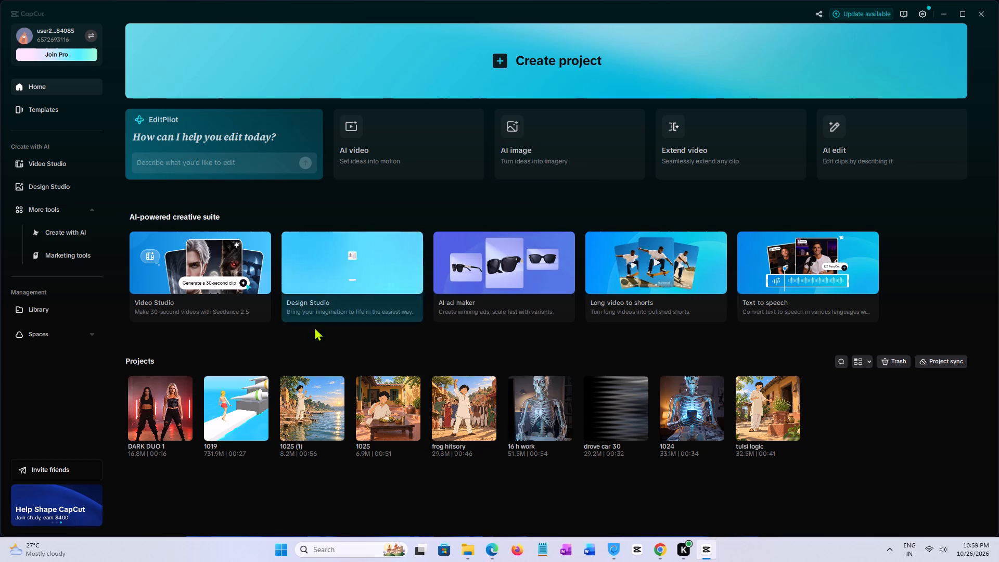
left_click(167, 411)
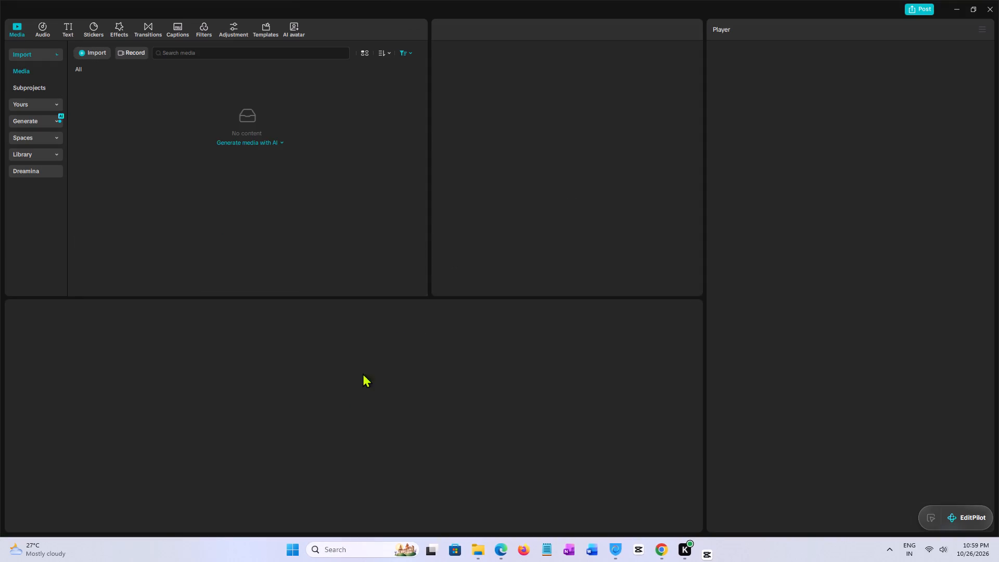
Import the pre-processed video from the combination folder into the project's media.
left_click(481, 551)
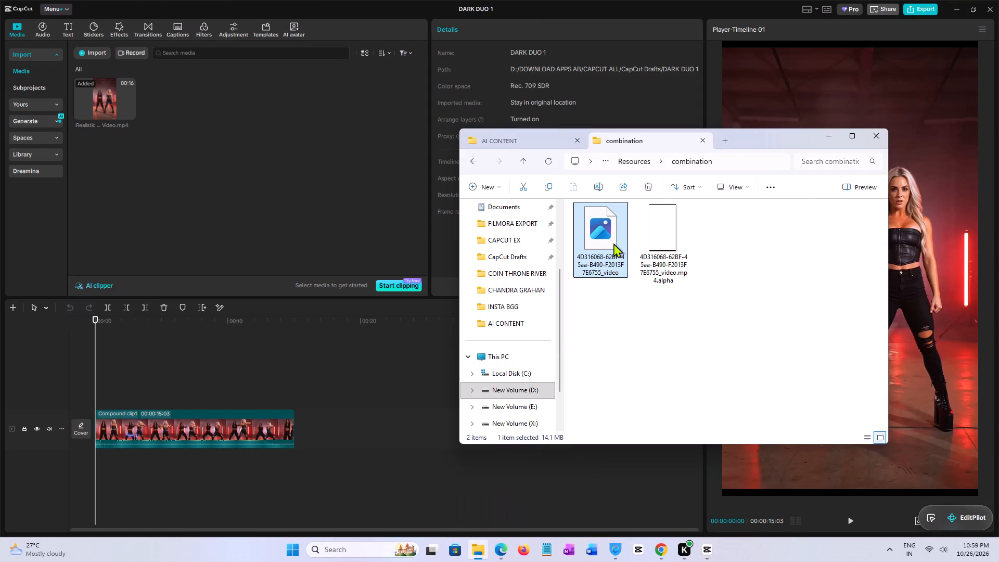
left_click_drag(607, 239, 189, 191)
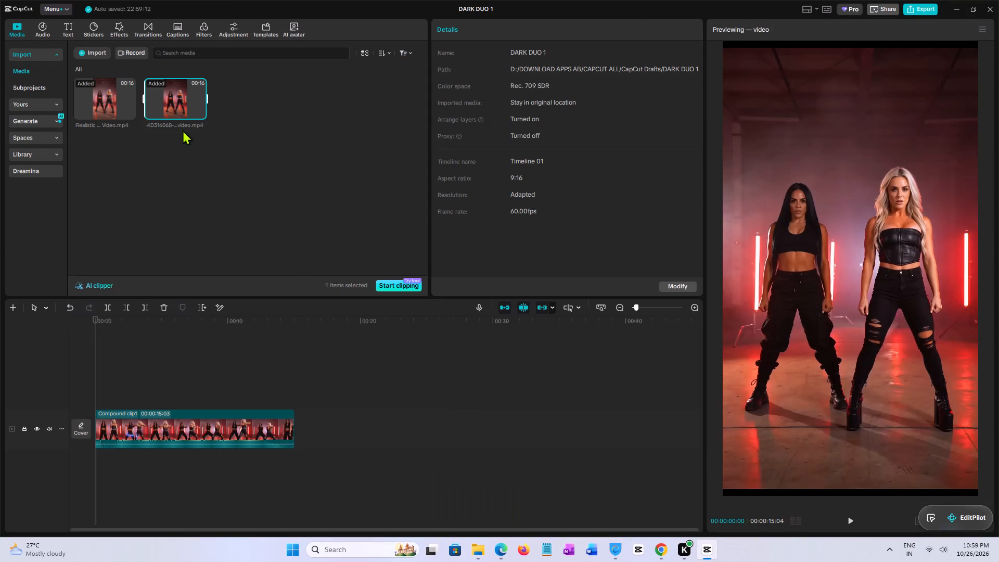
Replace the compound clip on the timeline with the imported video, using the original video effect.
left_click_drag(174, 110, 139, 413)
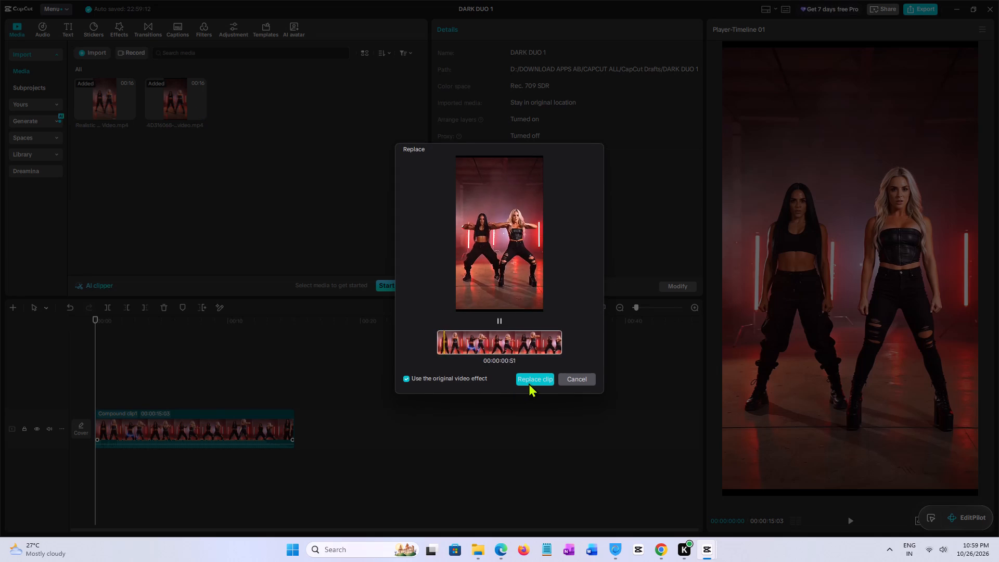
left_click(529, 383)
Export the timeline as DARK DUO 1 to the CAPCUT EX folder in 1080P, H.264, mp4 at 60fps.
left_click(916, 11)
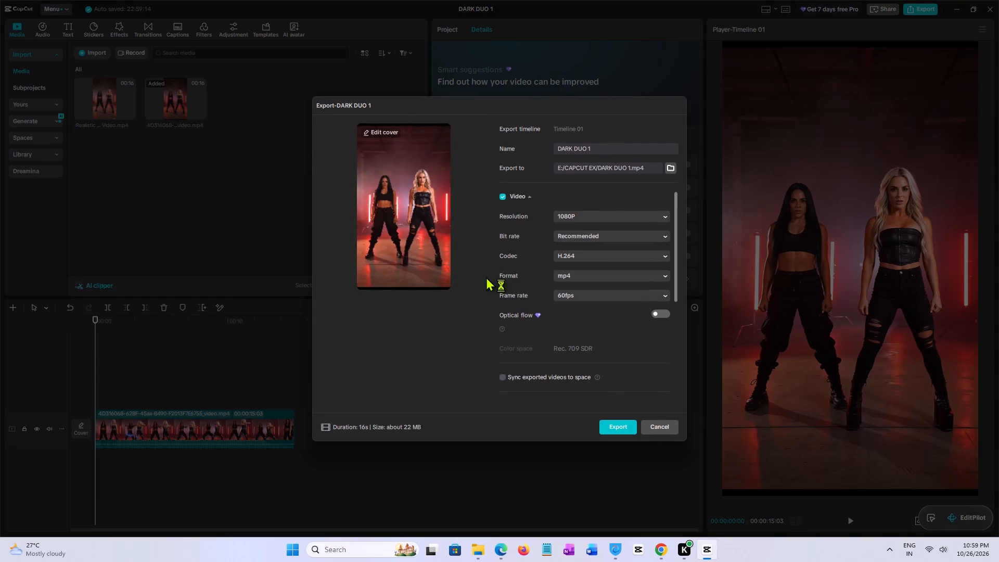
left_click(614, 432)
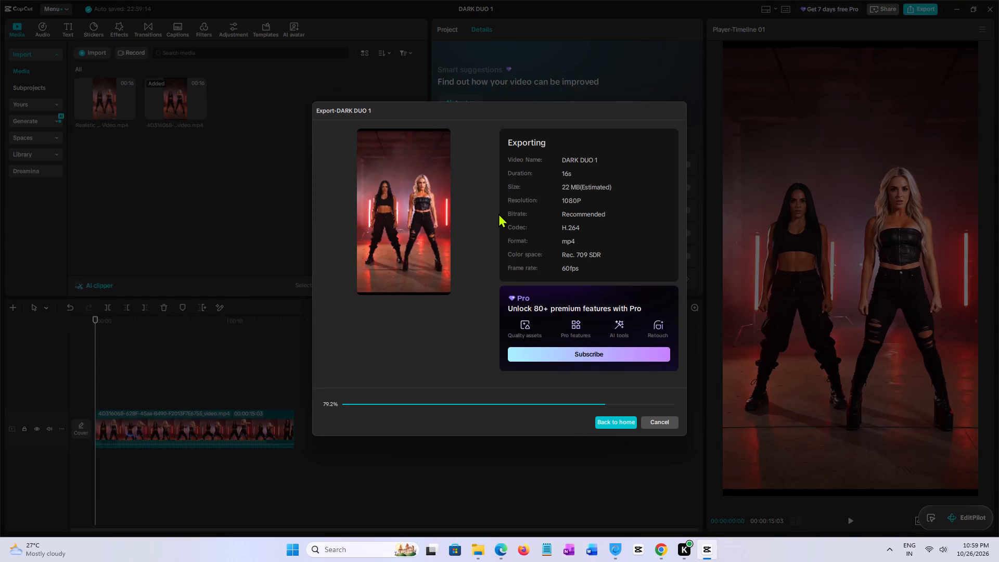
left_click(658, 422)
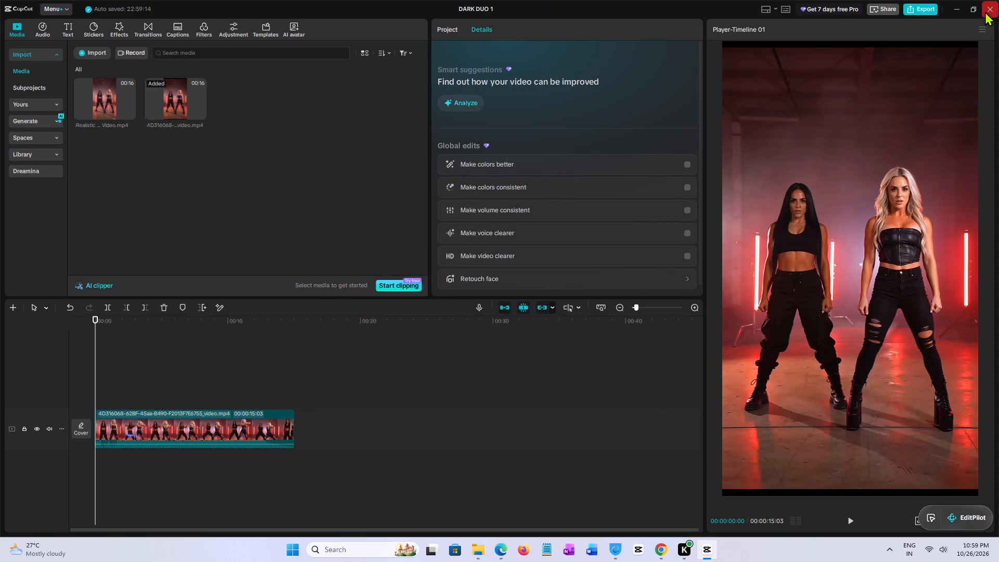
Close the DARK DUO 1 project and create a new project.
left_click(985, 10)
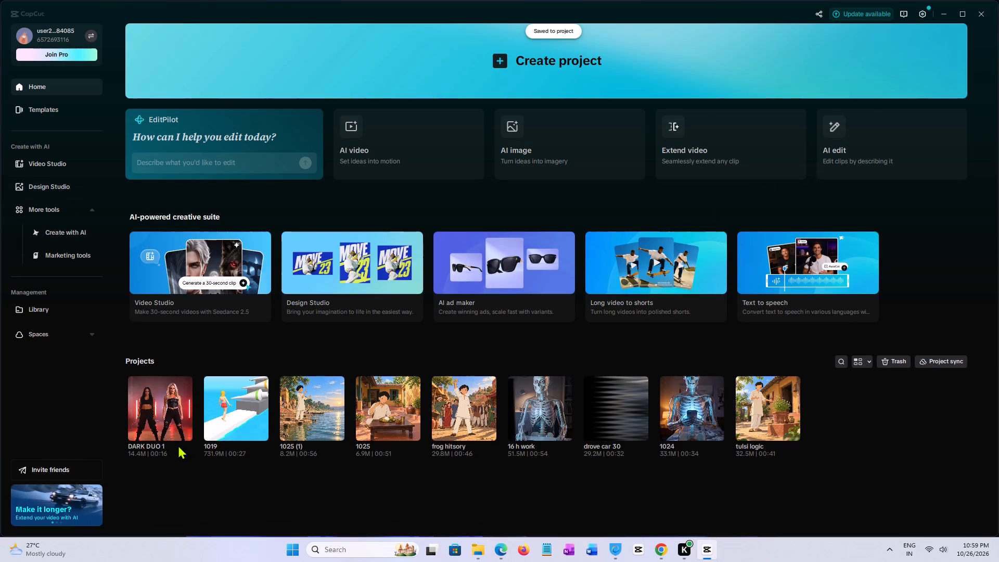
left_click(518, 69)
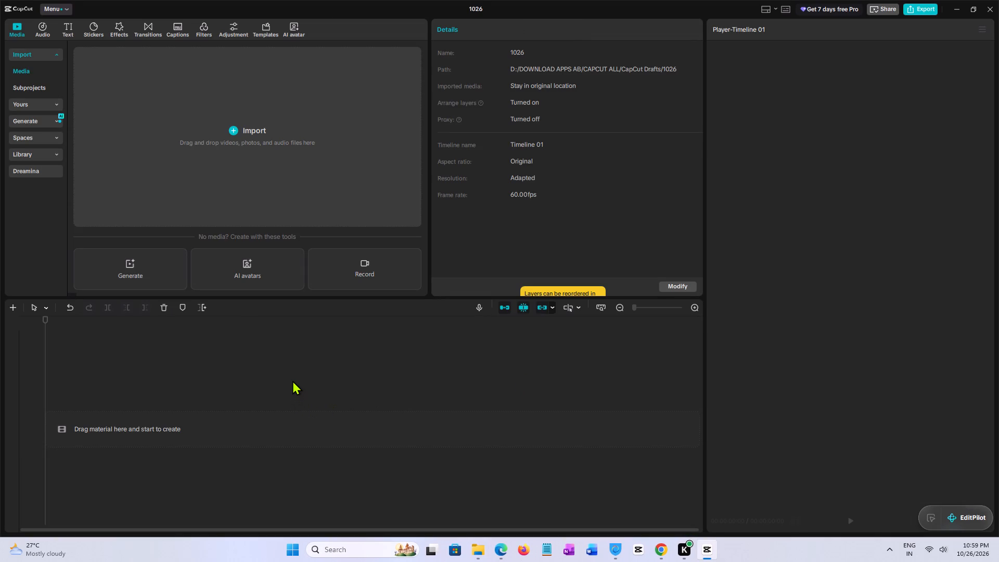
Preview the 2ND DANCE DUO image and the 2ND DUO and 3RD DUO videos in the AI CONTENT folder.
left_click(475, 548)
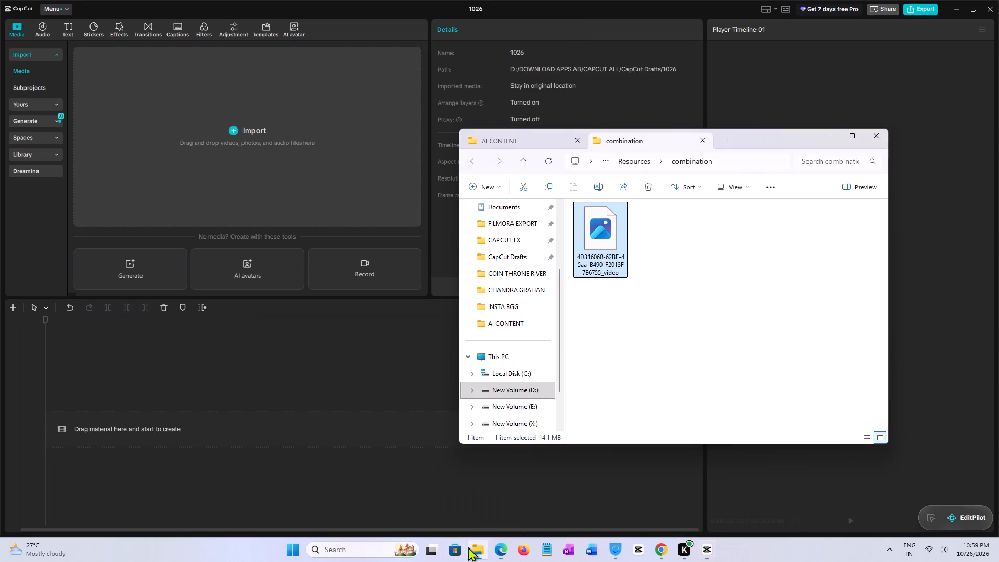
left_click(542, 144)
scroll(678, 318, "up", 1)
scroll(633, 325, "down", 1)
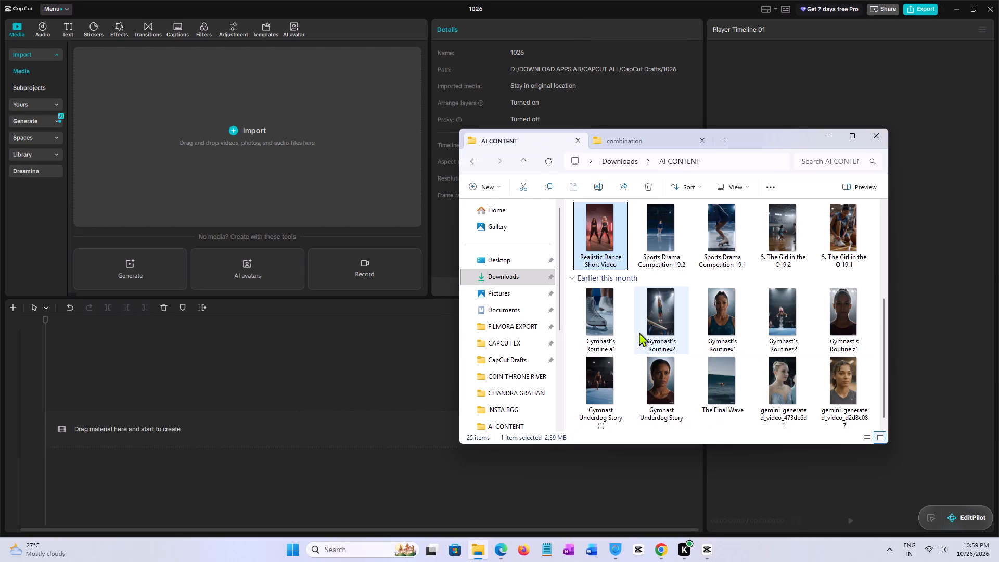
scroll(632, 385, "up", 1)
double_click(591, 280)
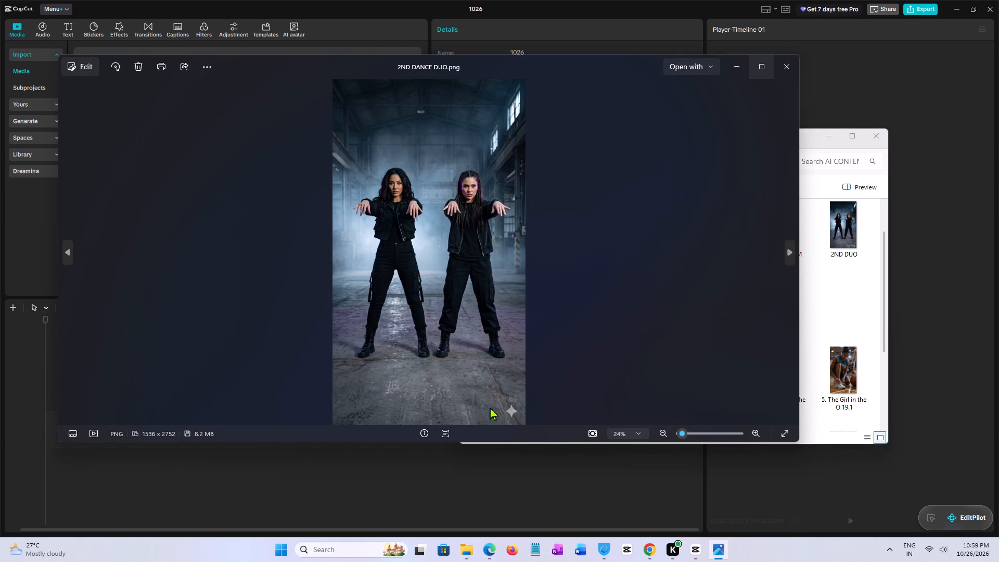
left_click(790, 65)
right_click(598, 283)
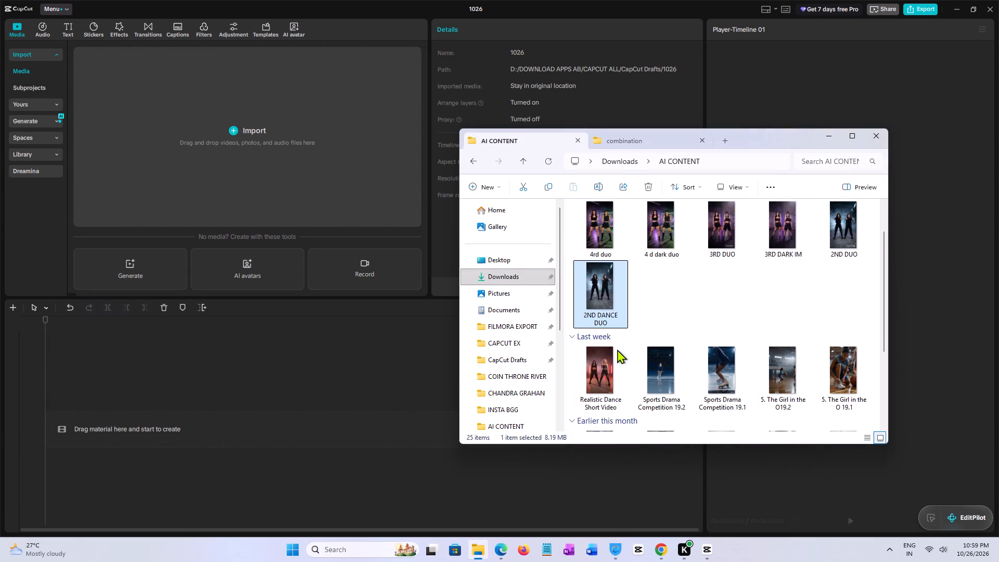
left_click(799, 300)
double_click(845, 222)
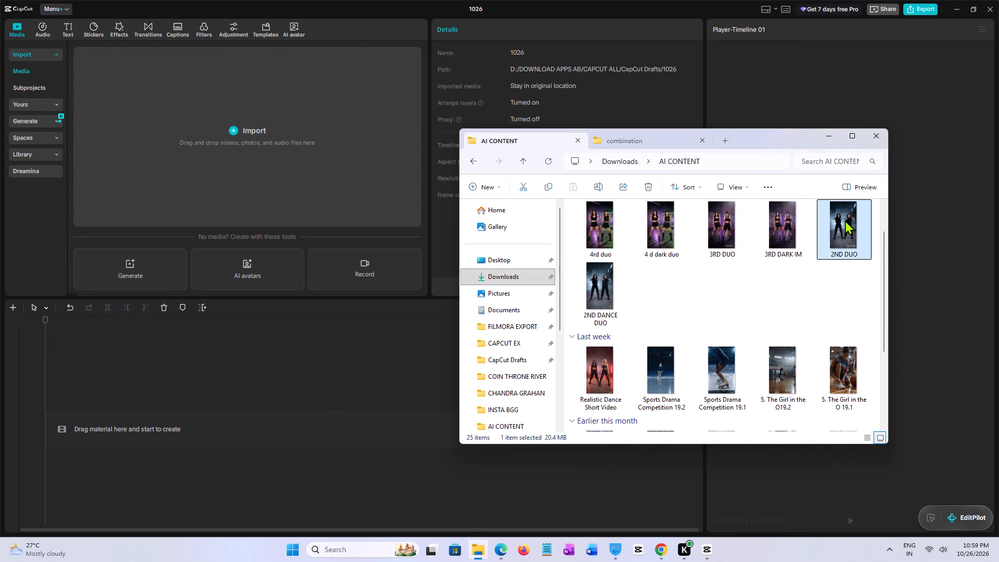
double_click(852, 218)
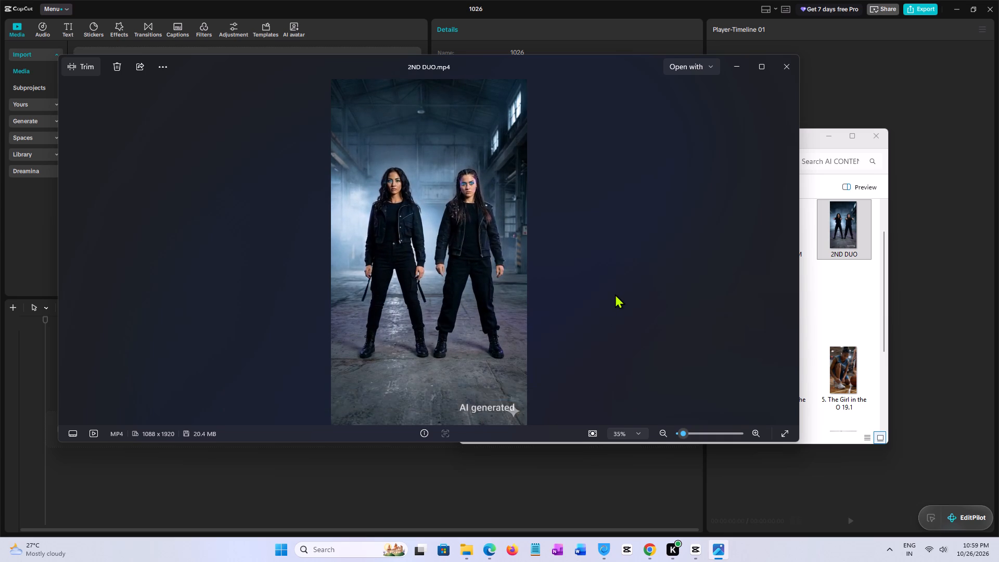
left_click(780, 71)
double_click(725, 224)
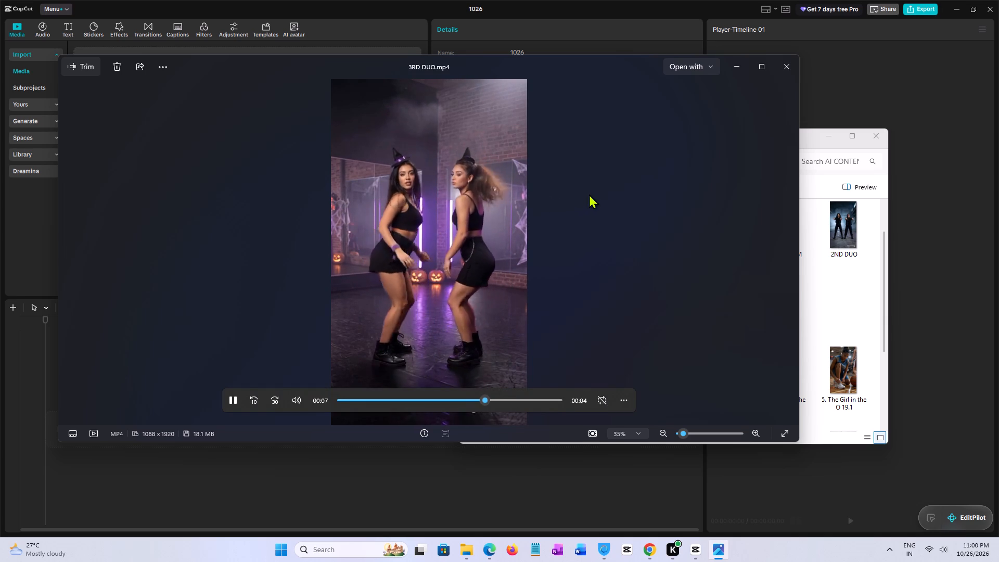
left_click(782, 66)
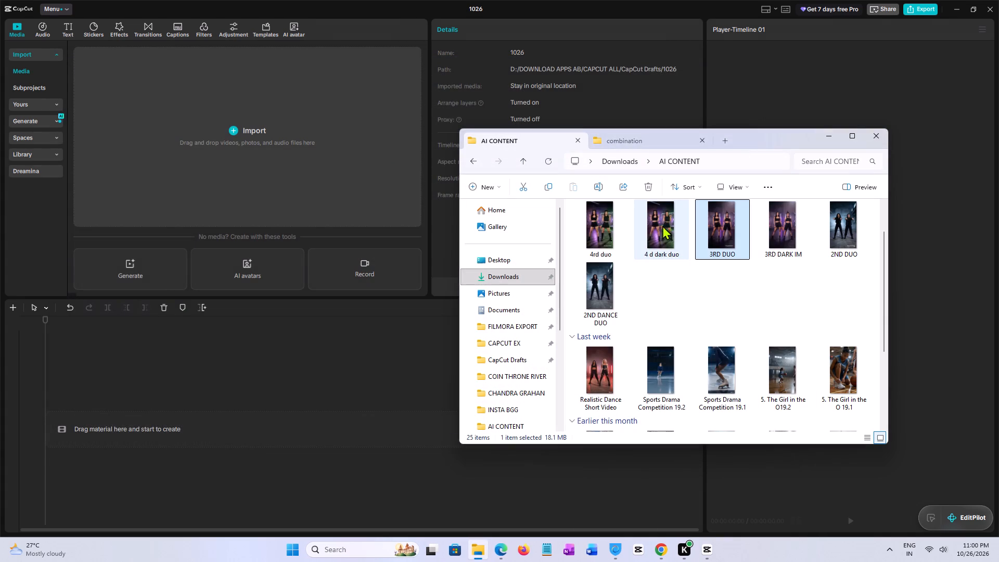
Preview the 4rd duo video in the AI CONTENT folder, import it, and place it at the start of the timeline.
double_click(607, 218)
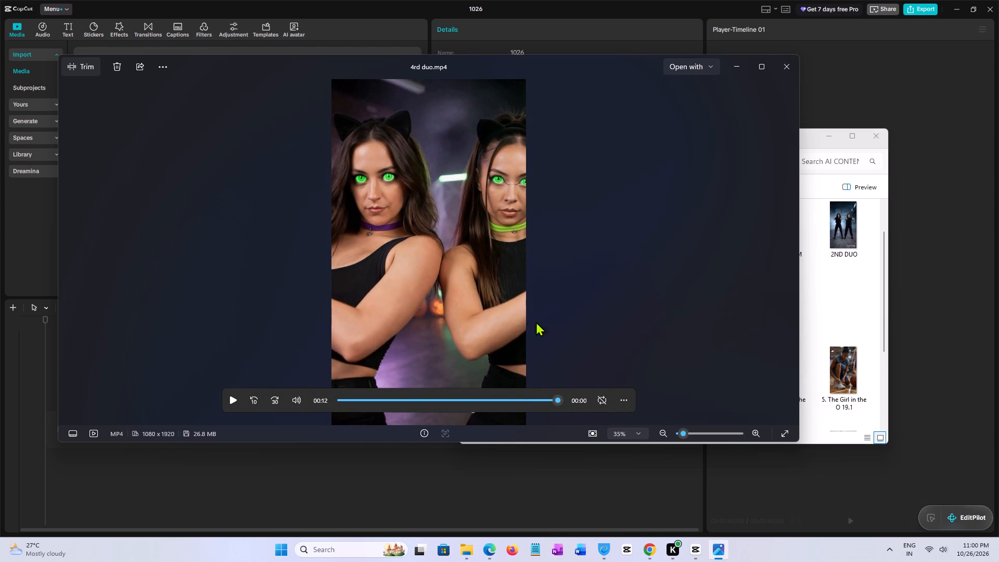
left_click(777, 69)
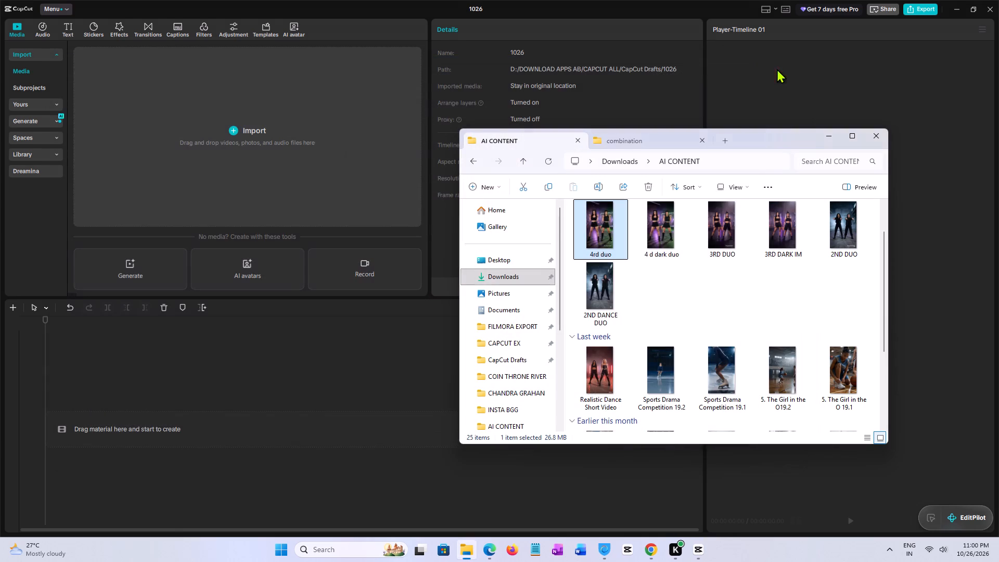
left_click_drag(592, 228, 253, 163)
left_click_drag(107, 101, 103, 433)
Play the start of the 4rd duo clip and mute its original audio by lowering the clip's volume line fully.
left_click(108, 375)
left_click_drag(108, 375, 21, 382)
key("space")
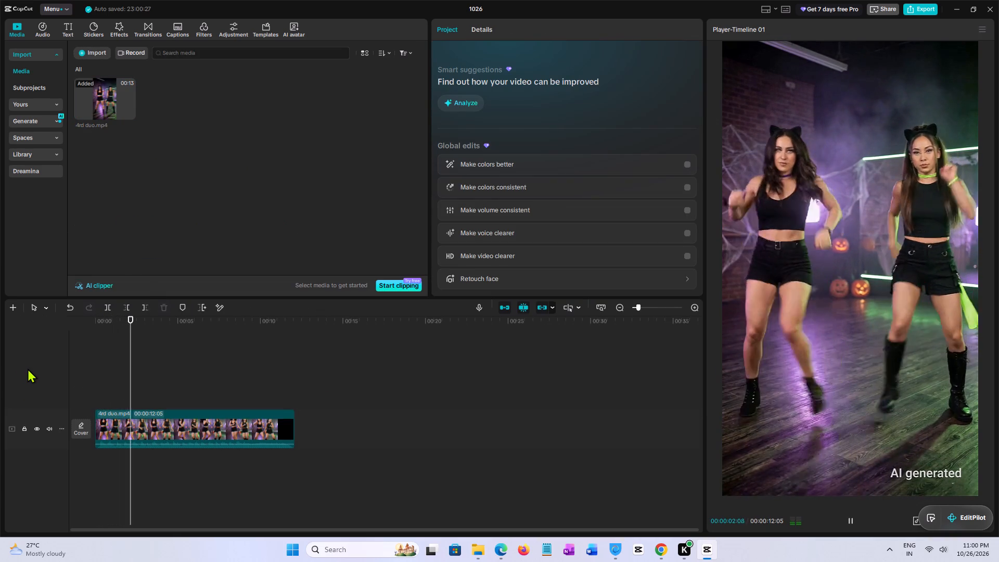
key("space")
left_click(170, 420)
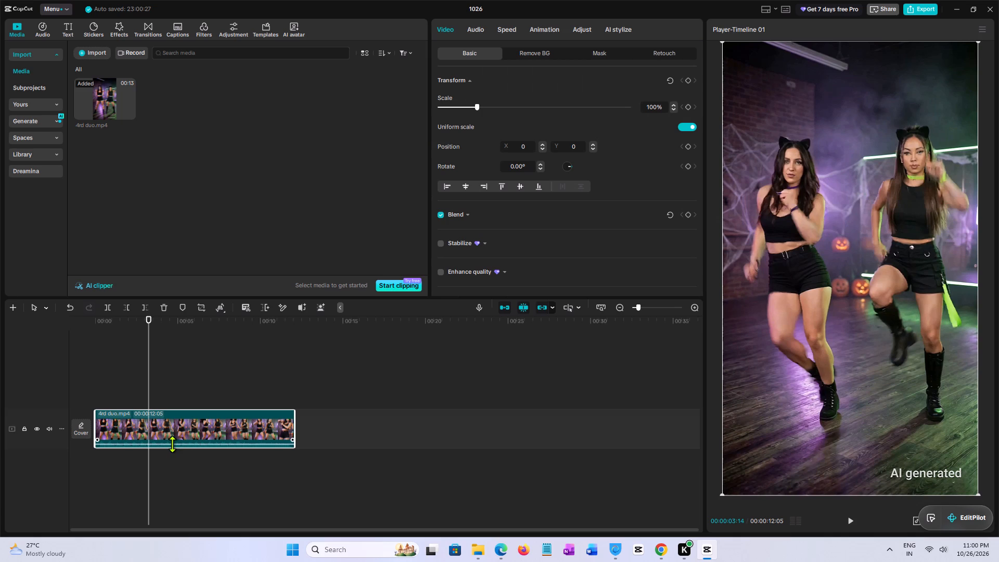
left_click_drag(172, 444, 163, 514)
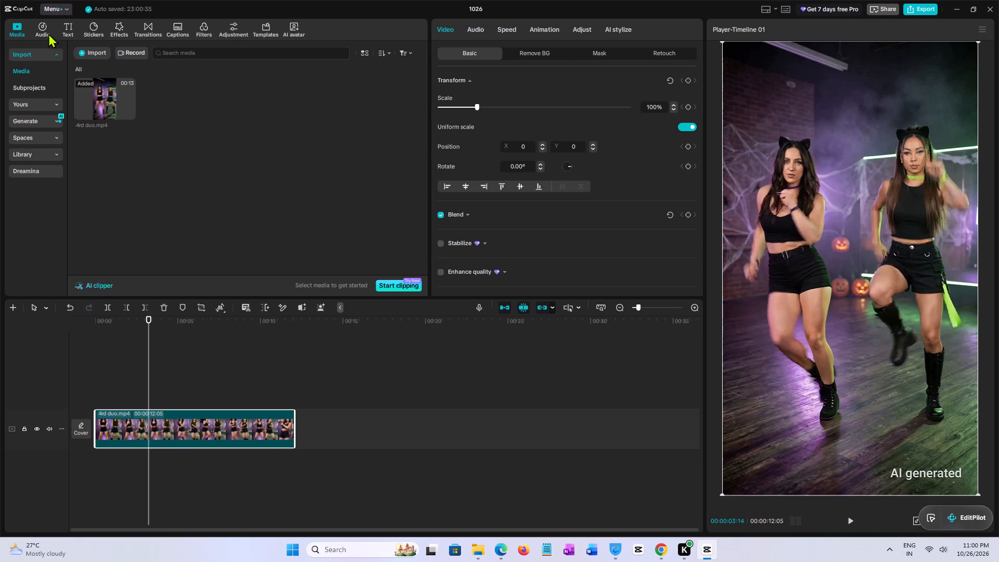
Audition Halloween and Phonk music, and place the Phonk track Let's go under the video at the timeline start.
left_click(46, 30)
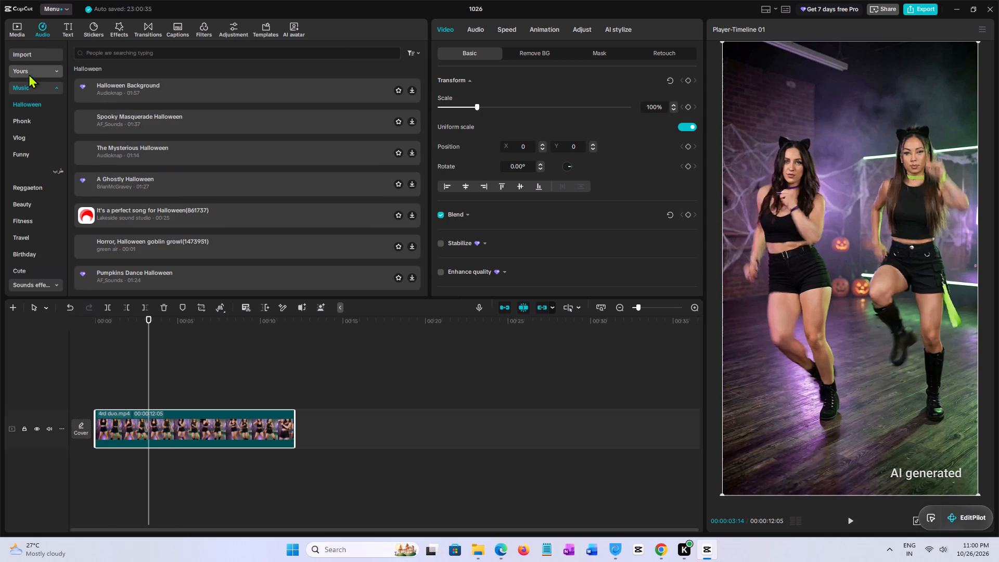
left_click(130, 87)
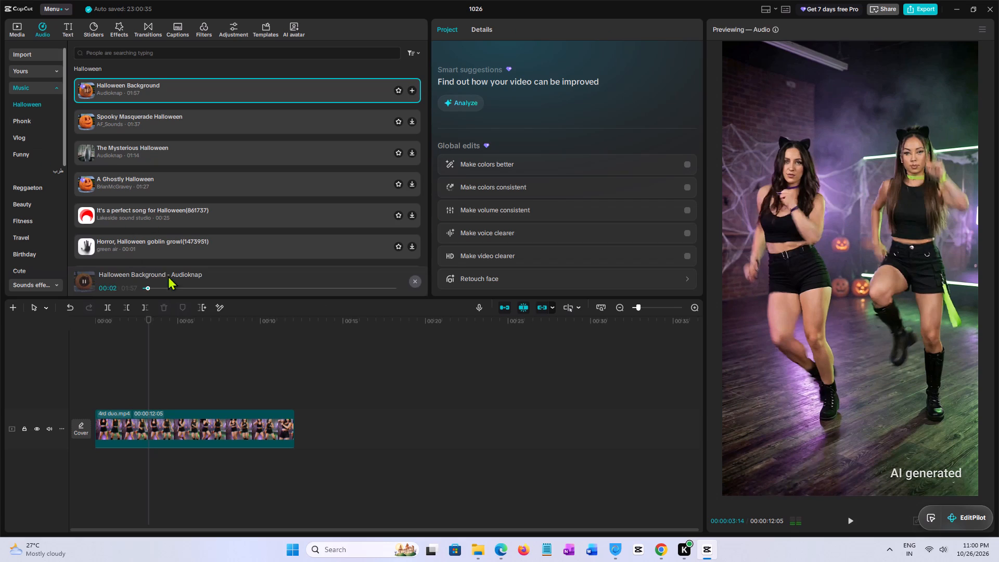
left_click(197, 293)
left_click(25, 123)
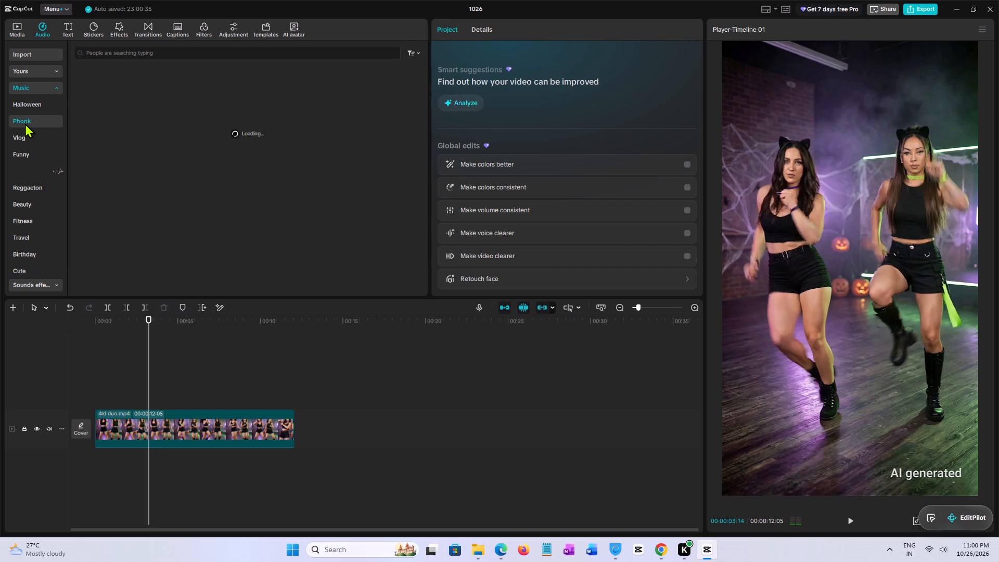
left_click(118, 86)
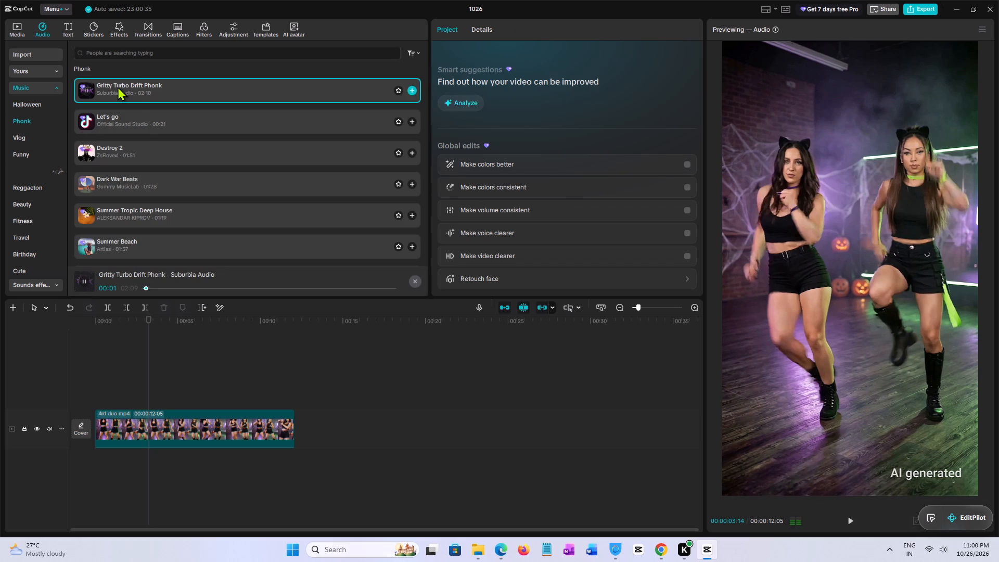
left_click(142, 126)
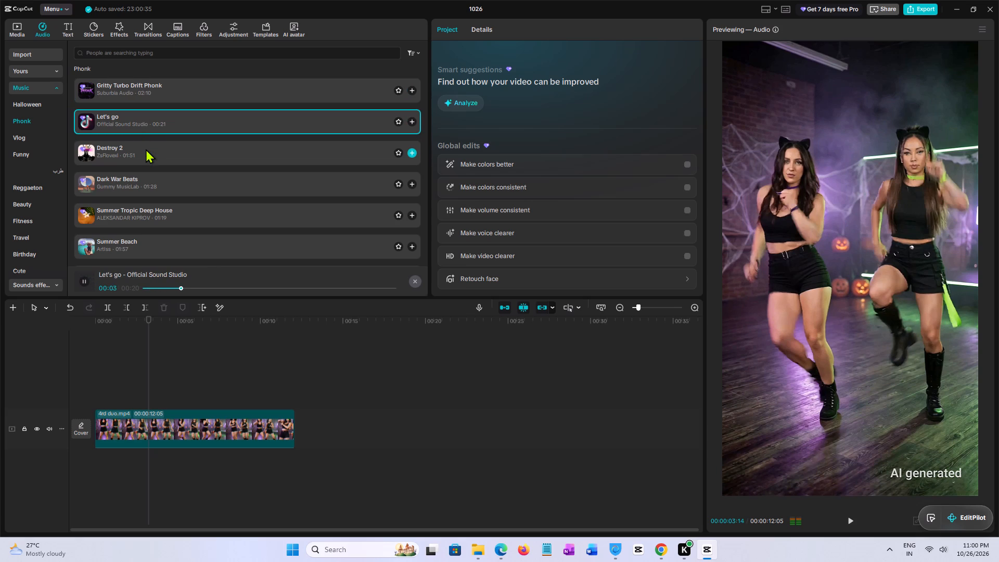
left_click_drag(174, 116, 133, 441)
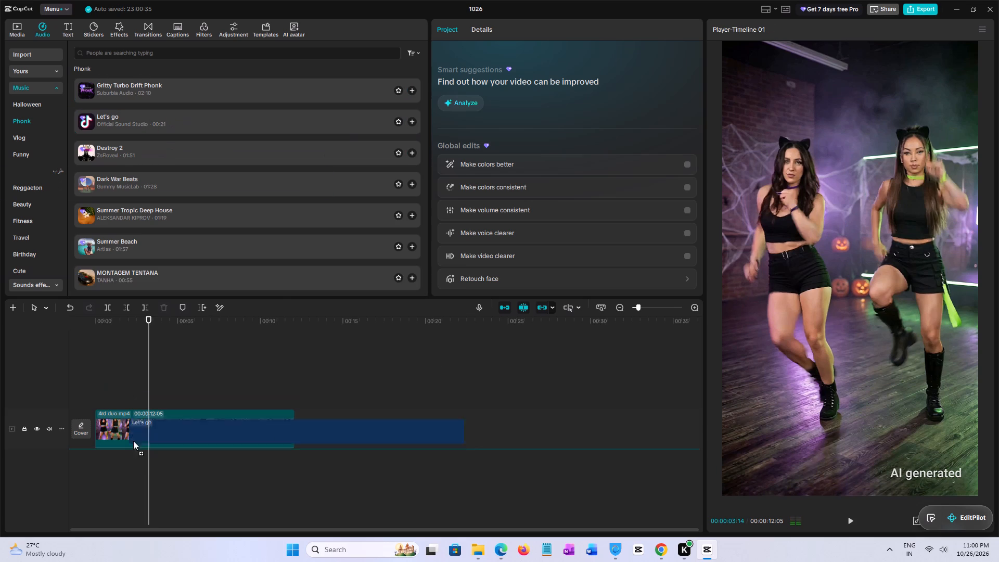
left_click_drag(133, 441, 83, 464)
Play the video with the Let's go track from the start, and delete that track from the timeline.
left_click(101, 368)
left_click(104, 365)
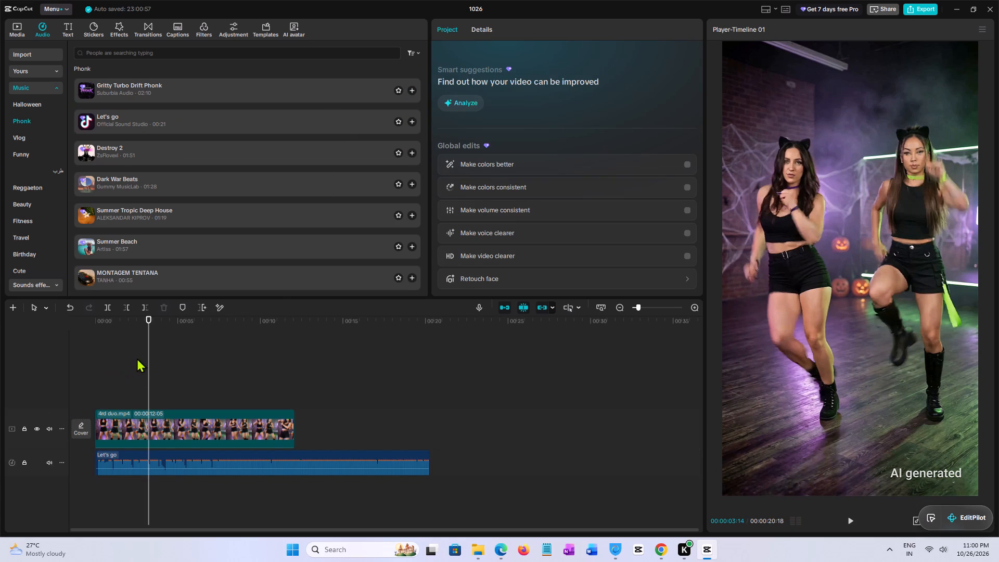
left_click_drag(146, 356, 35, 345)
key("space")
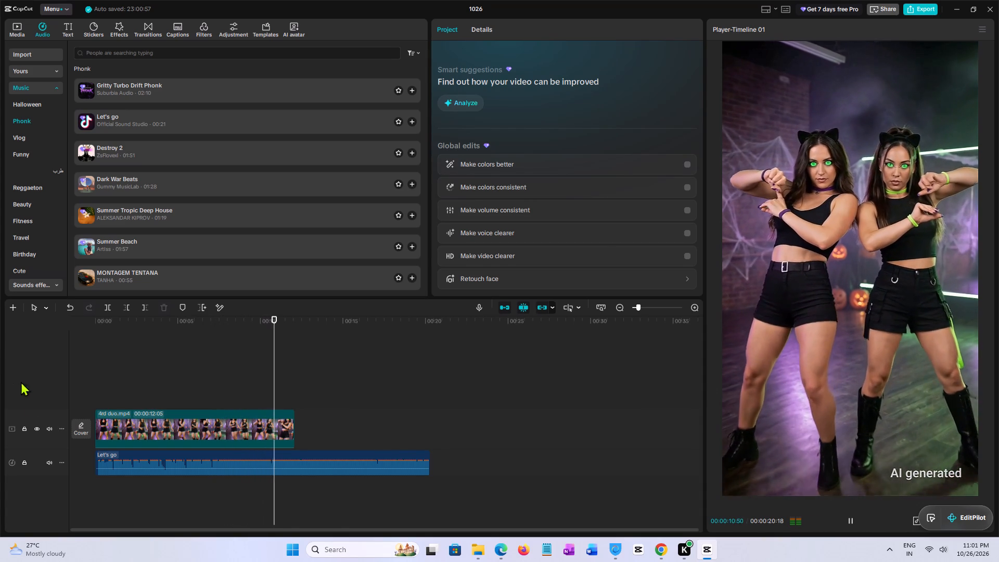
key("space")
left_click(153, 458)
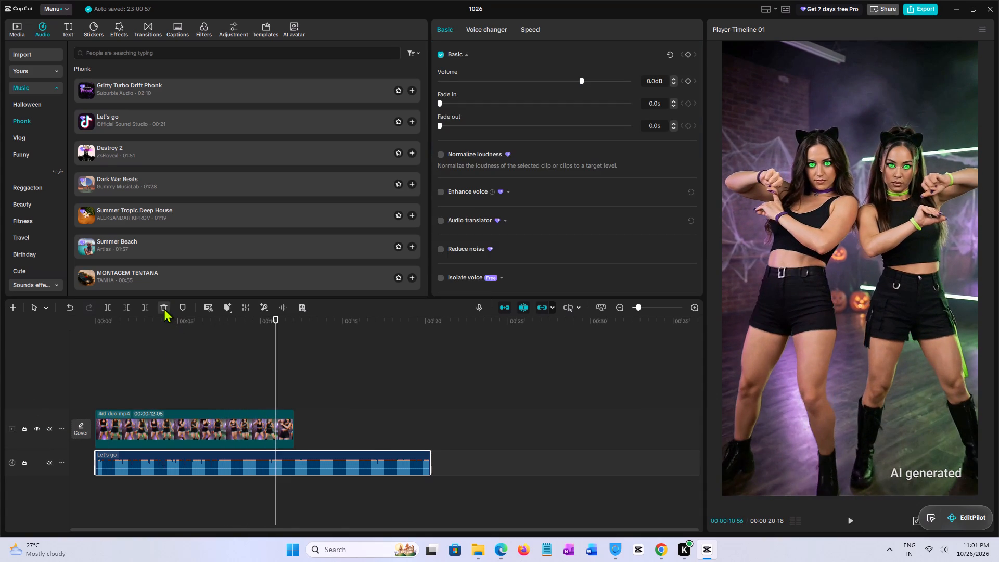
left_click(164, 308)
Audition Summer Beach and MONTAGEM ALQUIMIA, place MONTAGEM ALQUIMIA under the video at the timeline start, and play the opening.
left_click(143, 249)
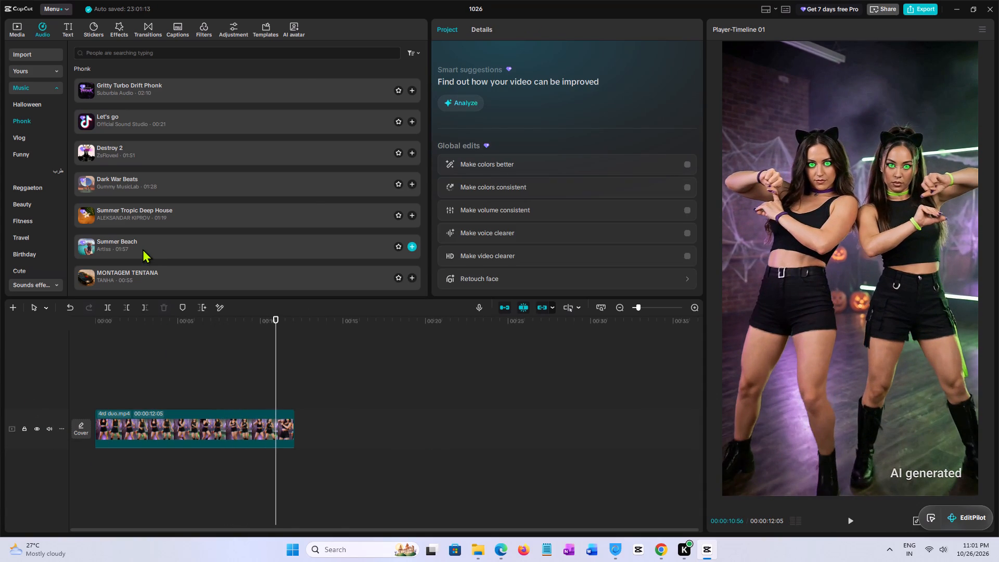
scroll(238, 137, "down", 1)
left_click(202, 287)
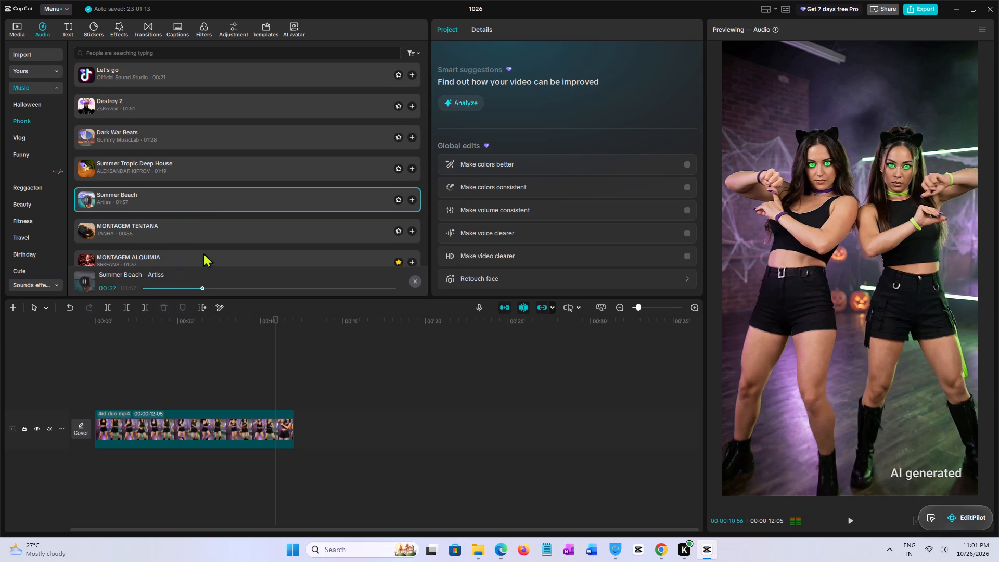
scroll(218, 133, "down", 1)
left_click(178, 218)
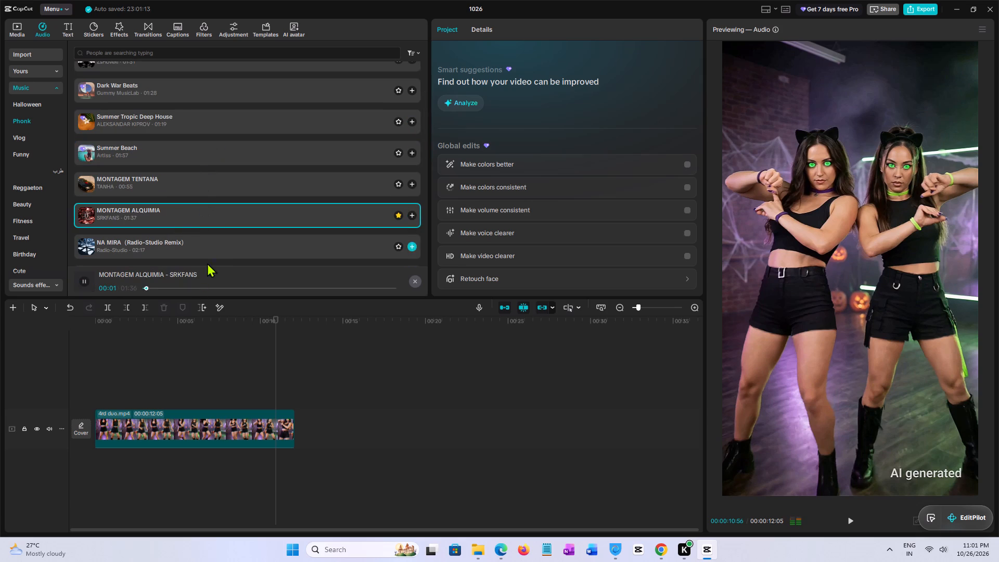
left_click(193, 287)
scroll(189, 180, "down", 1)
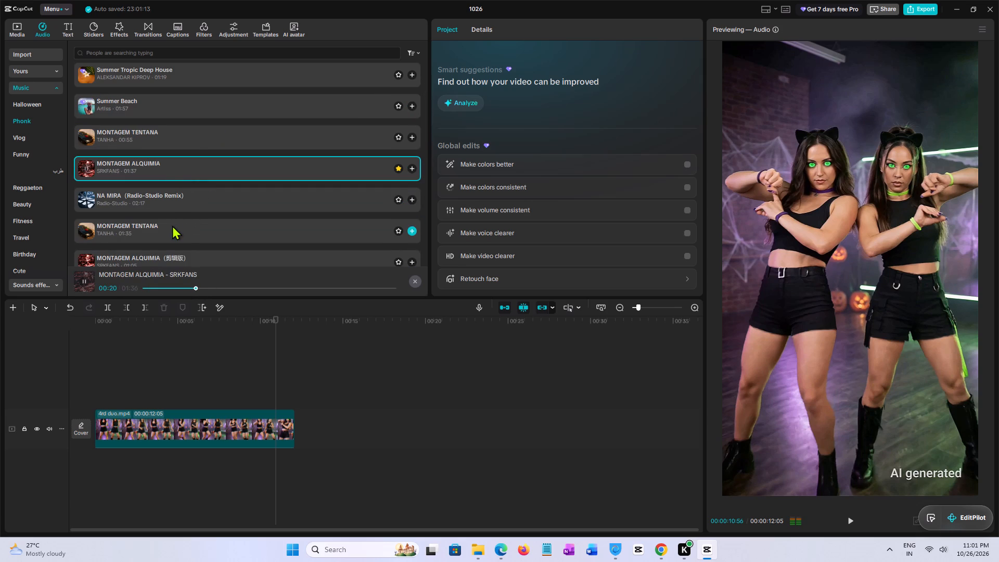
left_click_drag(161, 169, 77, 459)
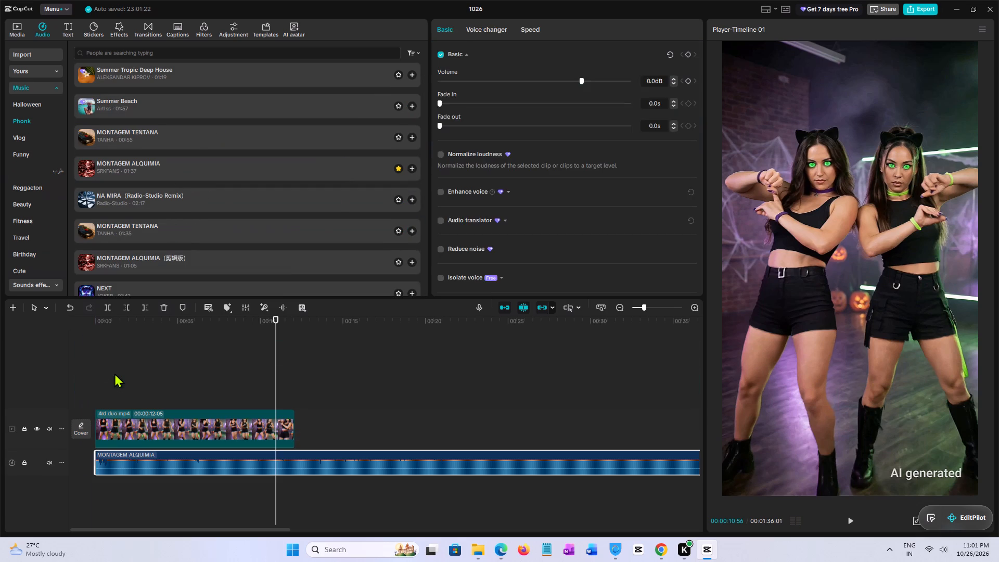
left_click(114, 373)
left_click_drag(114, 373, 20, 365)
key("space")
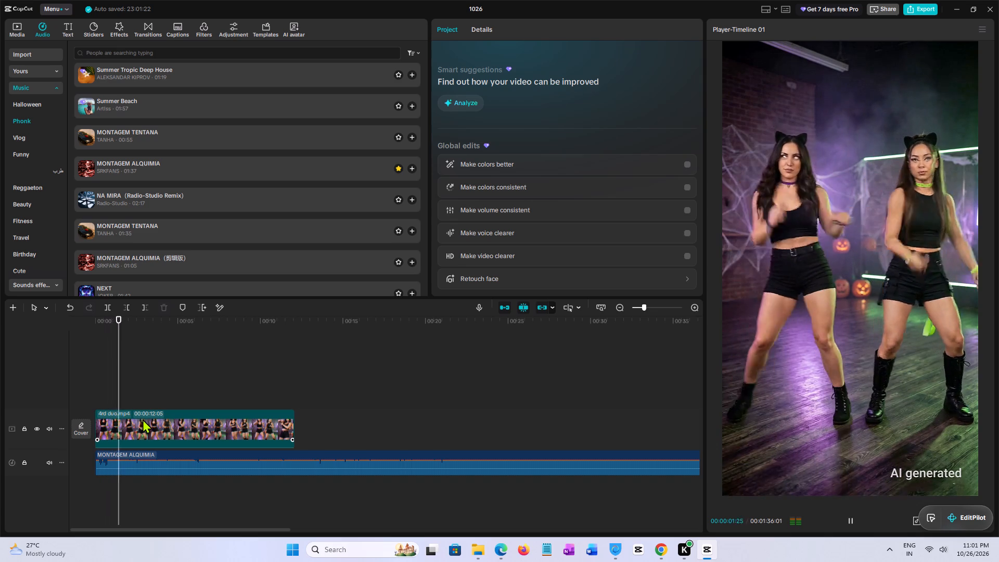
key("space")
Apply the favorite video effect Auto Velocity to the 4rd duo clip.
left_click(165, 429)
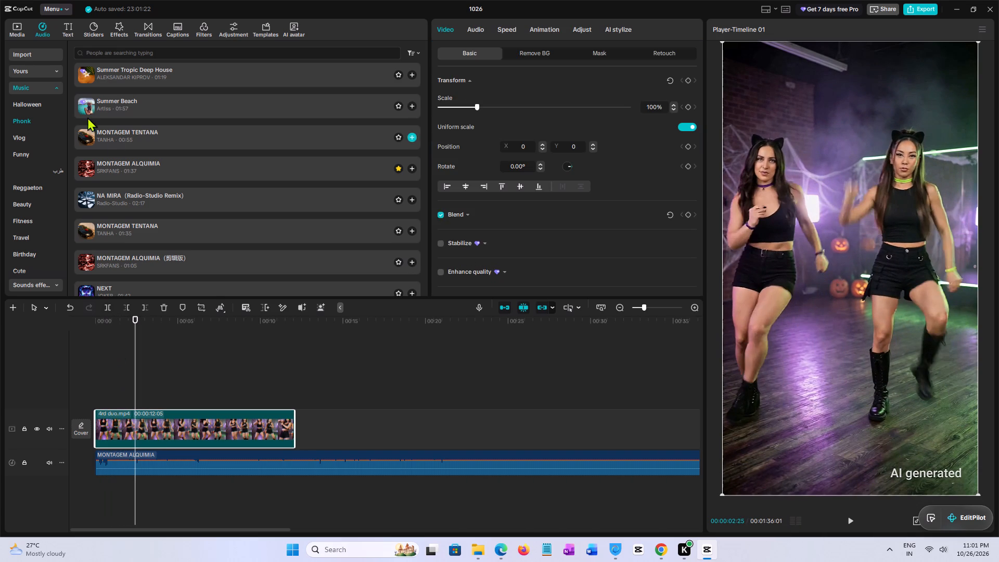
left_click(113, 31)
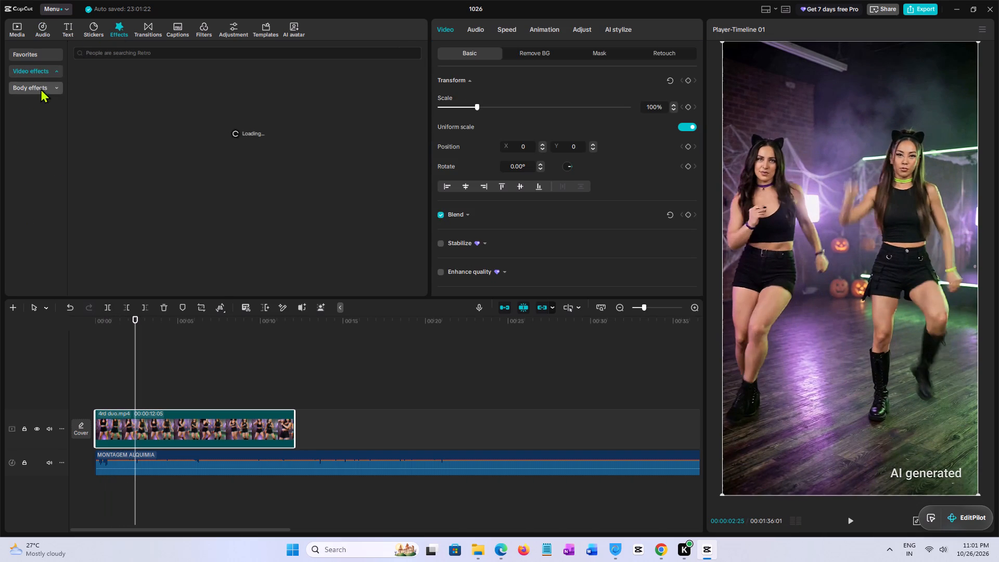
left_click(33, 55)
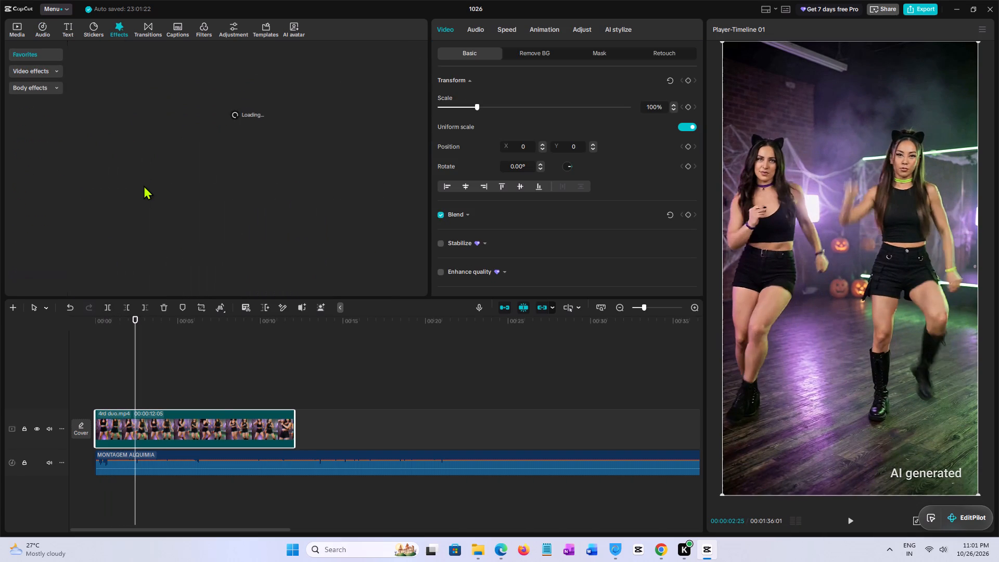
left_click_drag(100, 203, 131, 309)
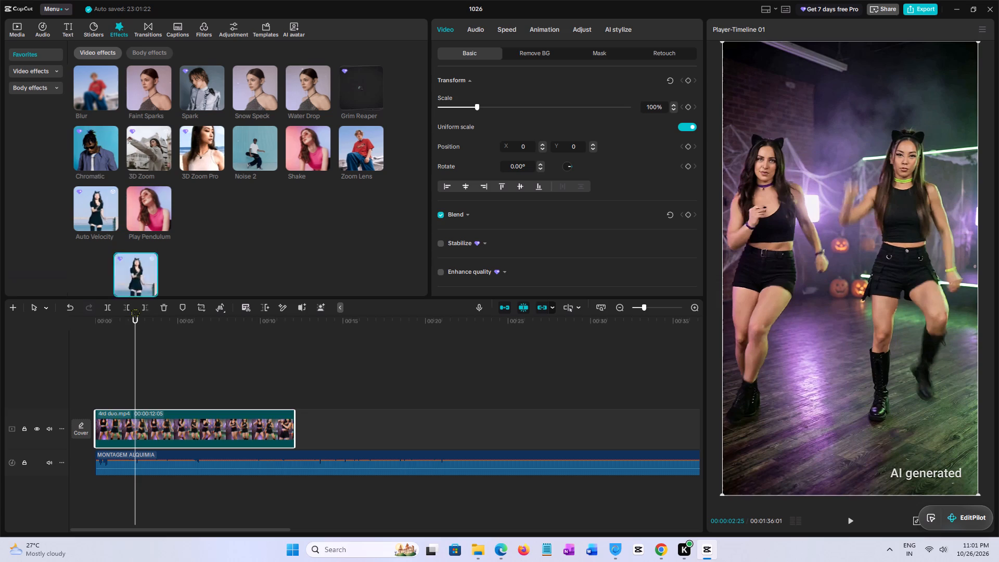
left_click_drag(131, 309, 148, 417)
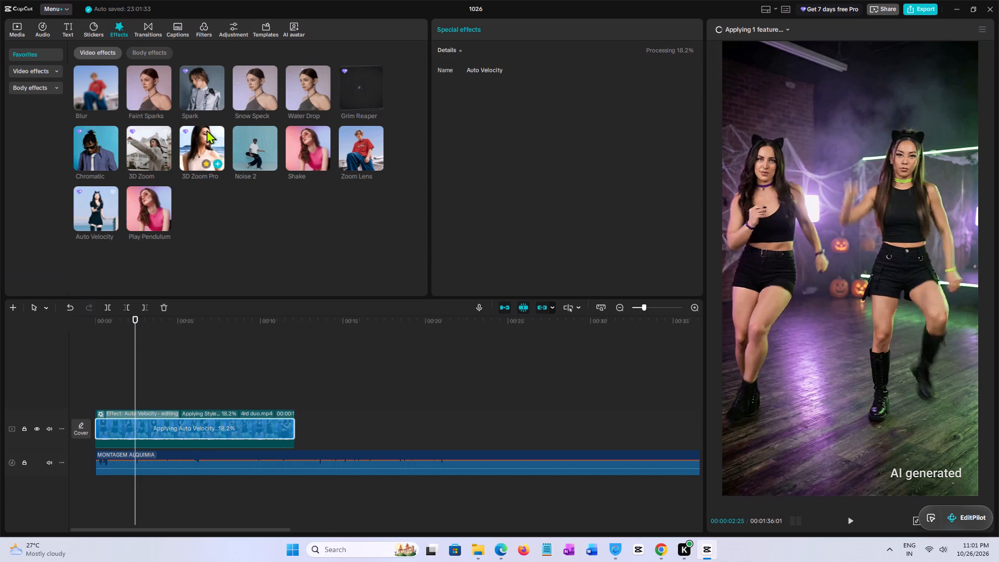
Browse the 3D category of video effects while Auto Velocity is being applied.
left_click(32, 74)
scroll(67, 200, "down", 3)
scroll(39, 242, "down", 3)
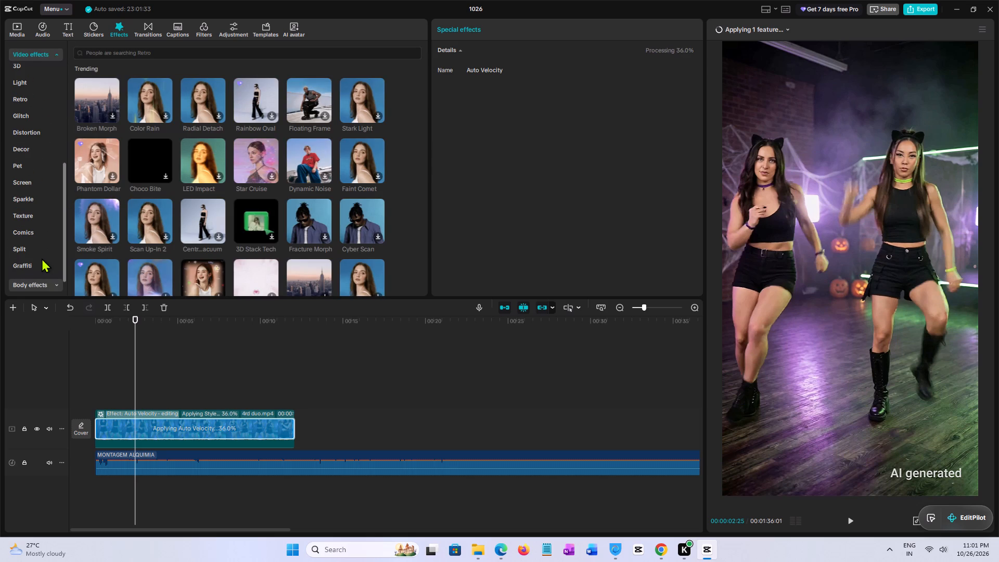
scroll(34, 96, "down", 2)
scroll(34, 210, "up", 2)
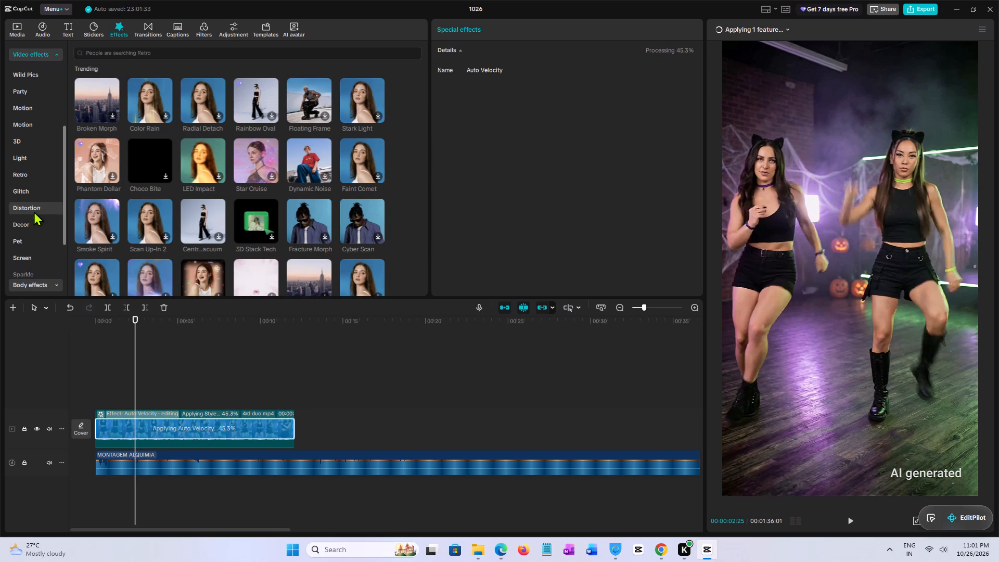
left_click(28, 140)
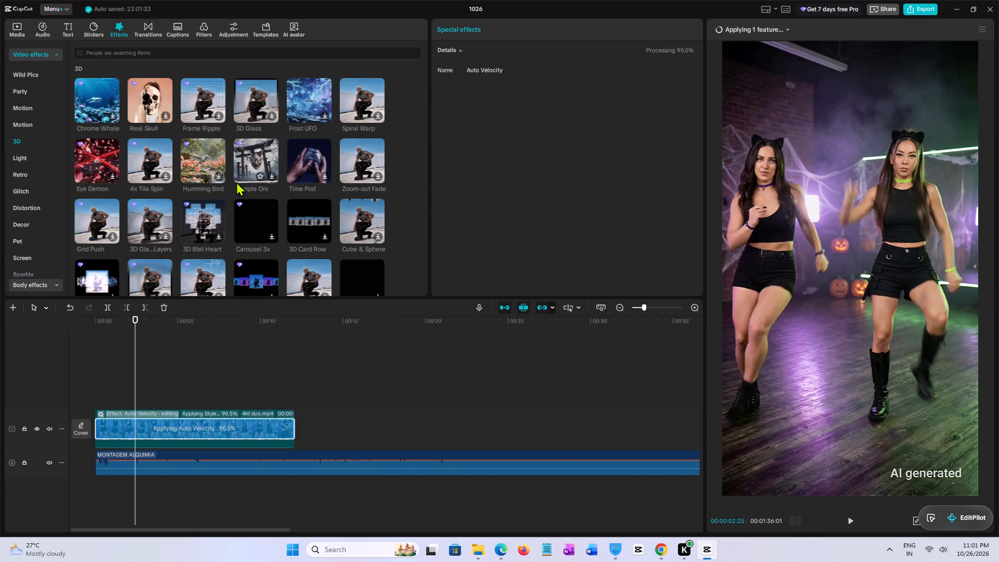
scroll(267, 96, "down", 3)
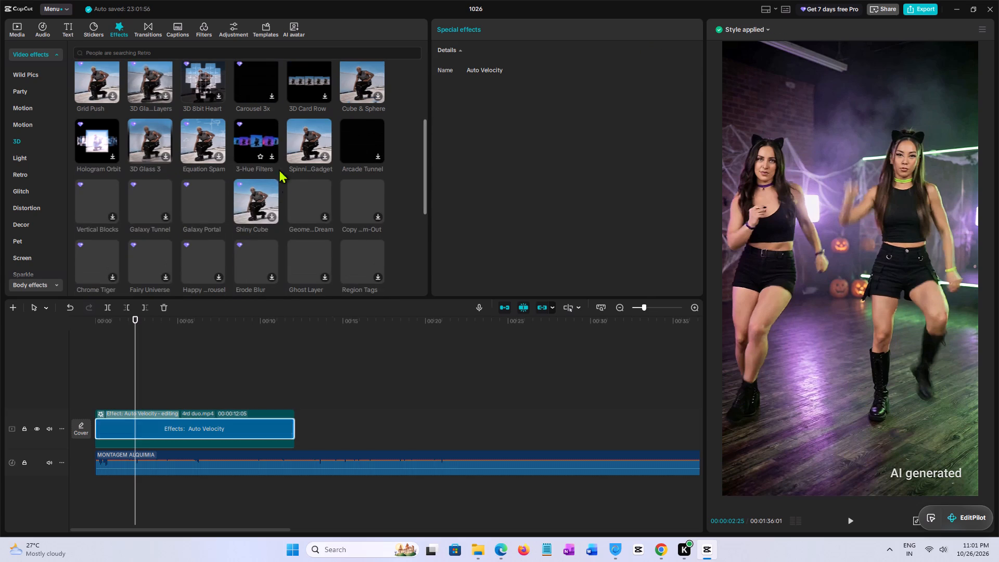
scroll(266, 180, "down", 1)
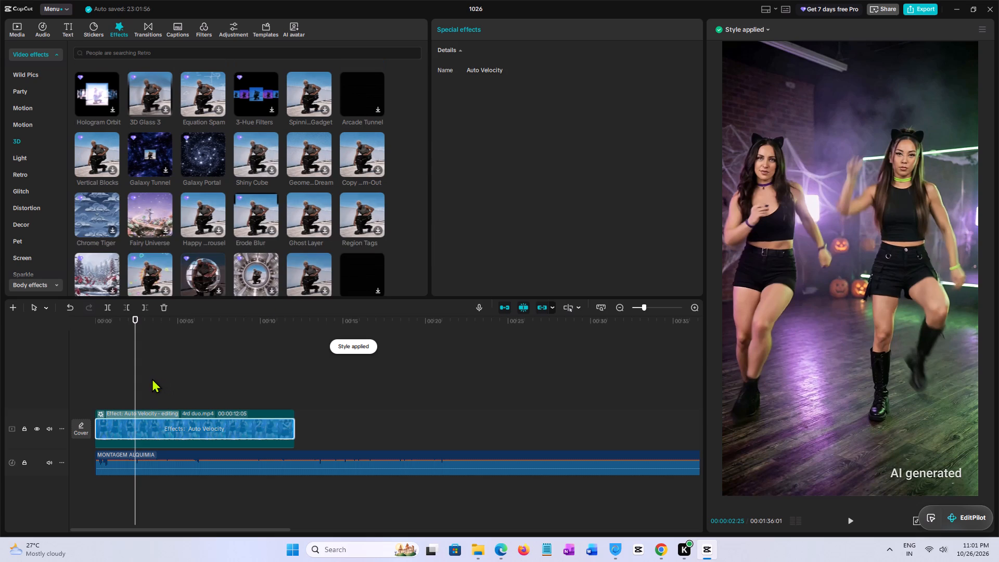
Play the Auto Velocity clip with MONTAGEM ALQUIMIA from the start, and keep listening to the track past the video's end.
left_click_drag(142, 376, 76, 391)
left_click(106, 388)
left_click_drag(105, 388, 12, 378)
key("space")
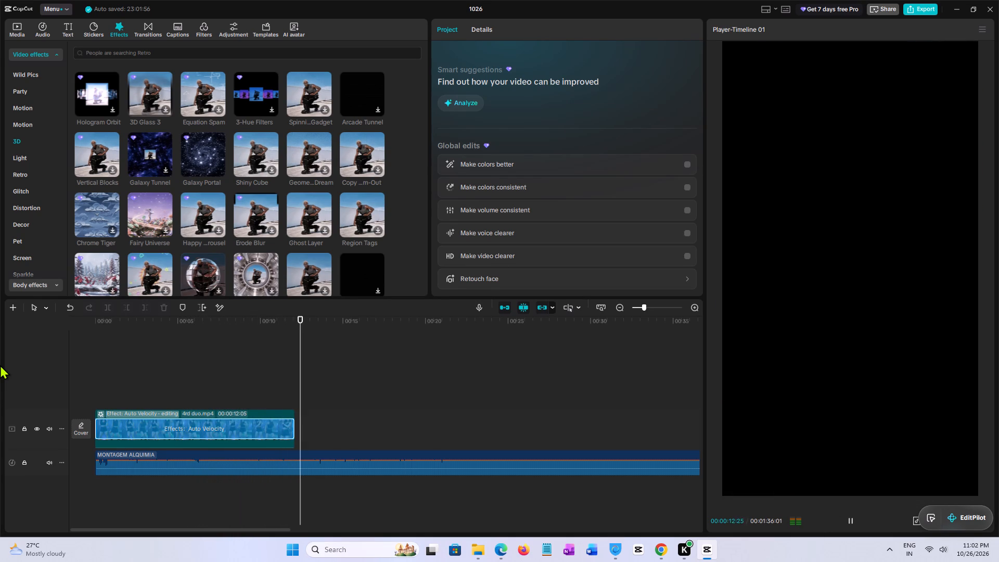
key("space")
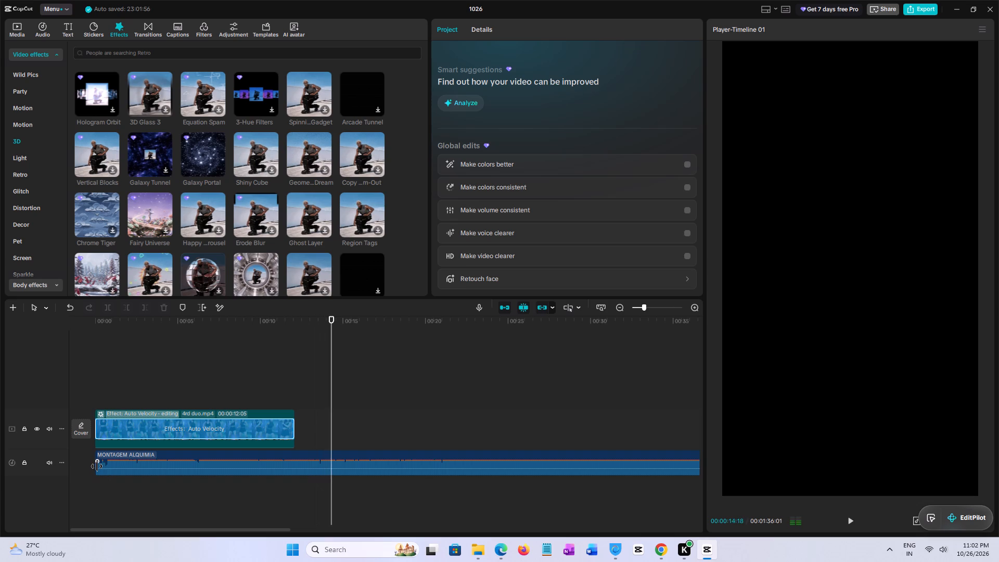
key("space")
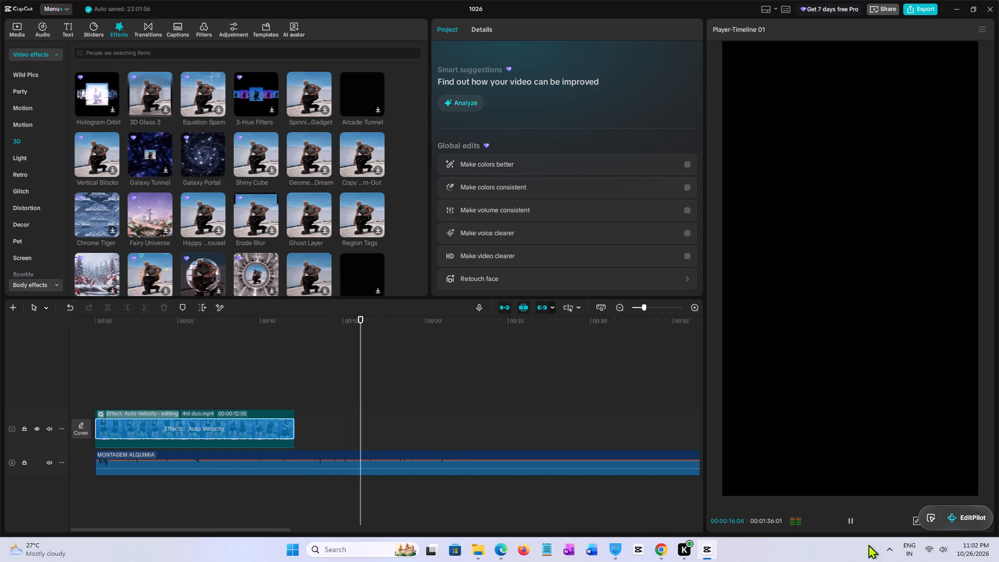
scroll(943, 550, "down", 4)
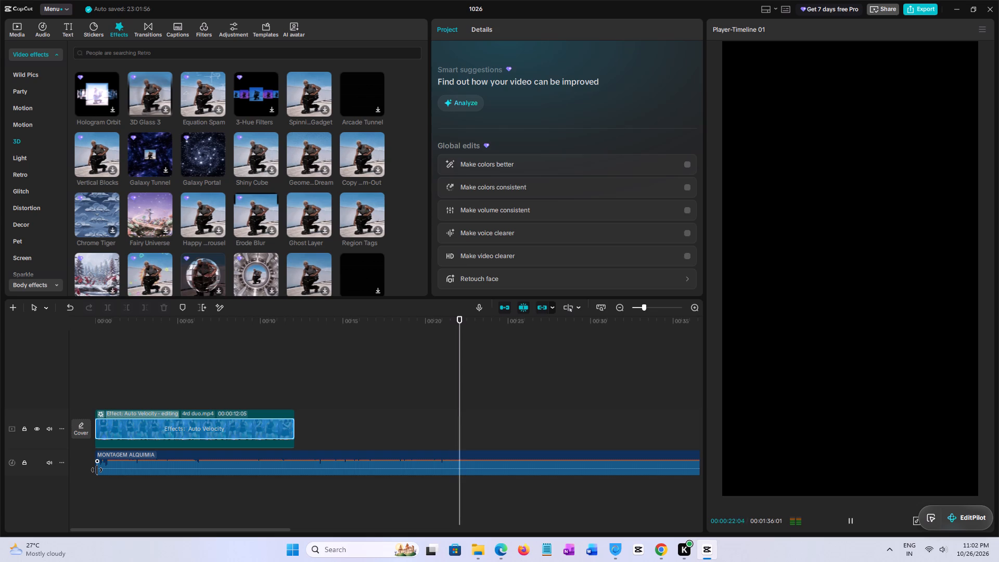
Trim about 19.5 seconds off the beginning of MONTAGEM ALQUIMIA, move it back to the timeline start, and play the video through.
left_click_drag(97, 470, 419, 489)
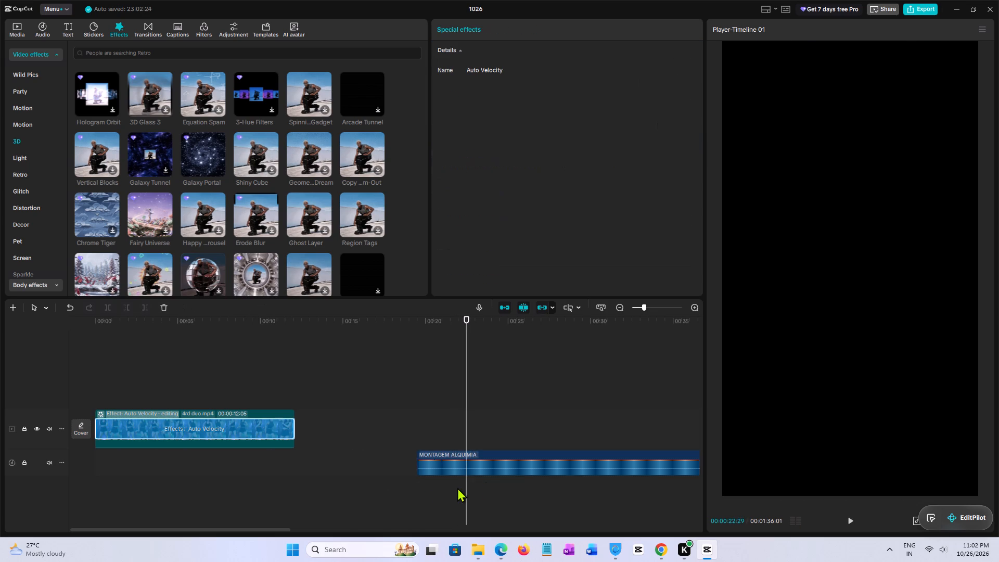
left_click_drag(527, 465, 174, 463)
left_click(106, 400)
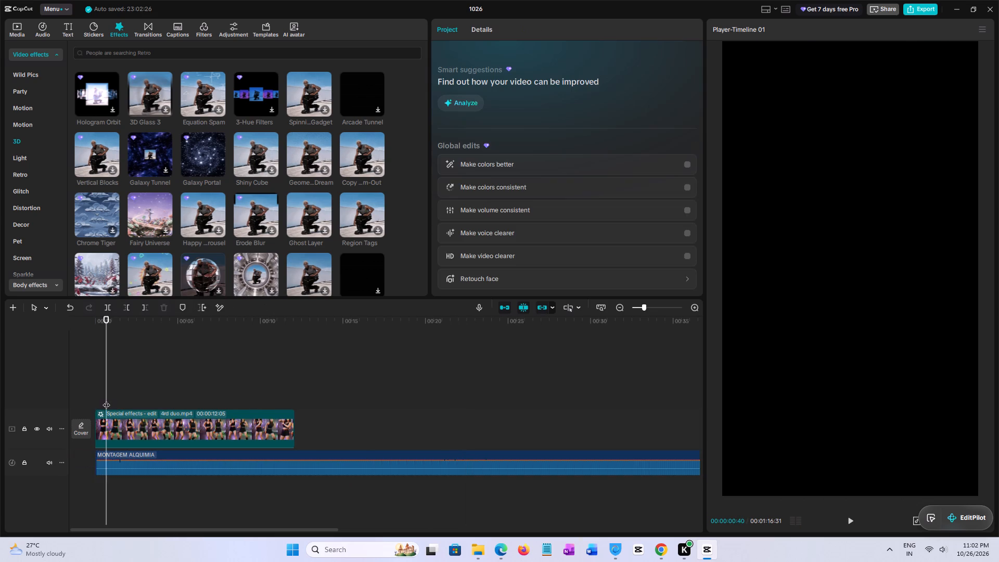
left_click_drag(106, 400, 28, 389)
key("space")
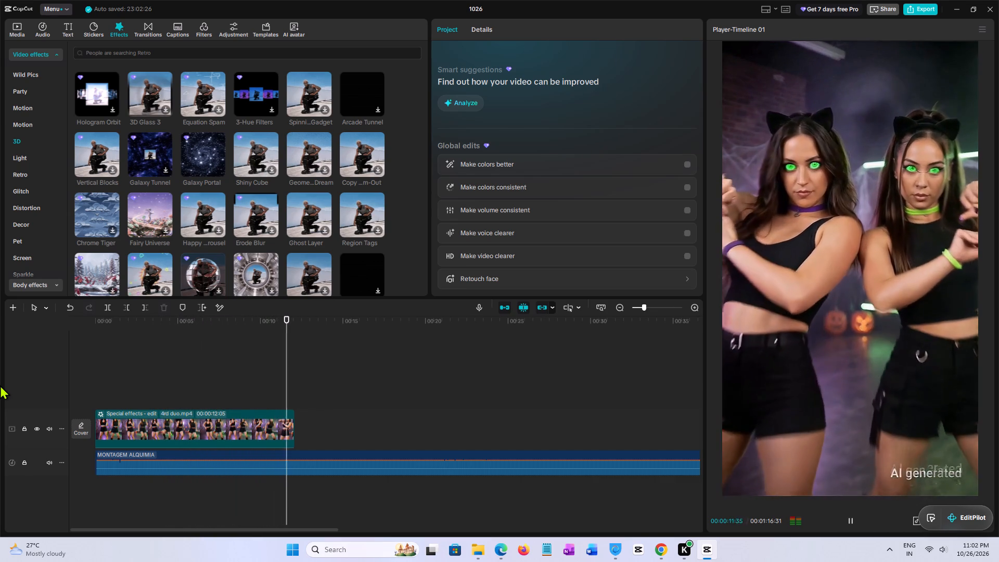
key("space")
Move MONTAGEM ALQUIMIA about 4 seconds later, extend its beginning back to the timeline start, and replay the video.
left_click_drag(193, 454, 250, 455)
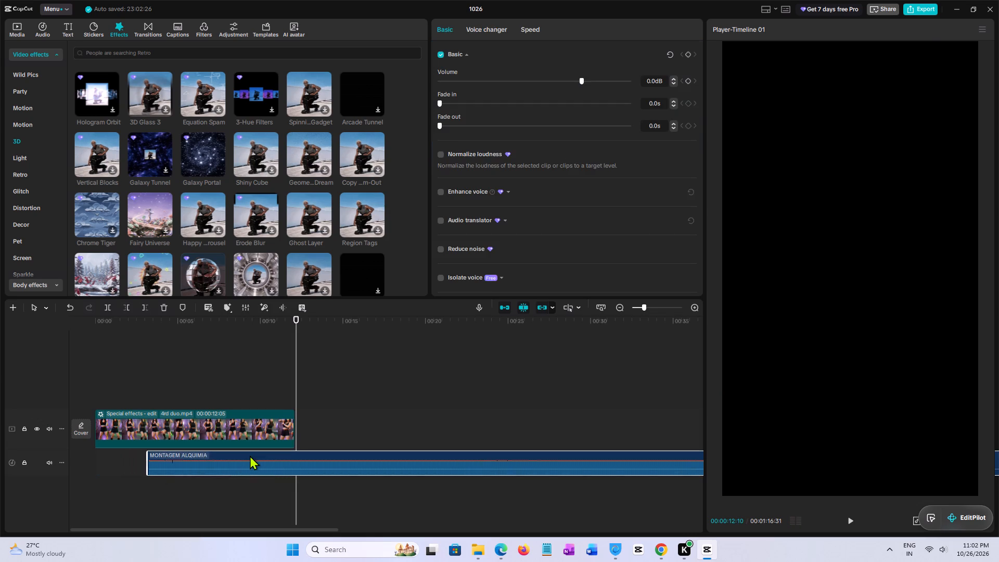
left_click_drag(250, 455, 258, 455)
left_click_drag(159, 458, 28, 442)
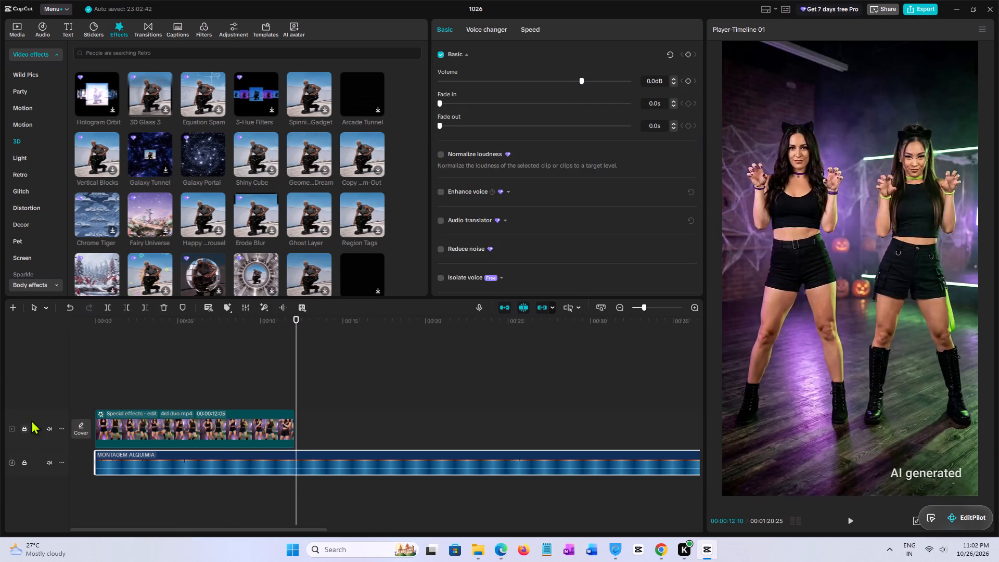
left_click(99, 387)
left_click_drag(99, 387, 57, 386)
key("space")
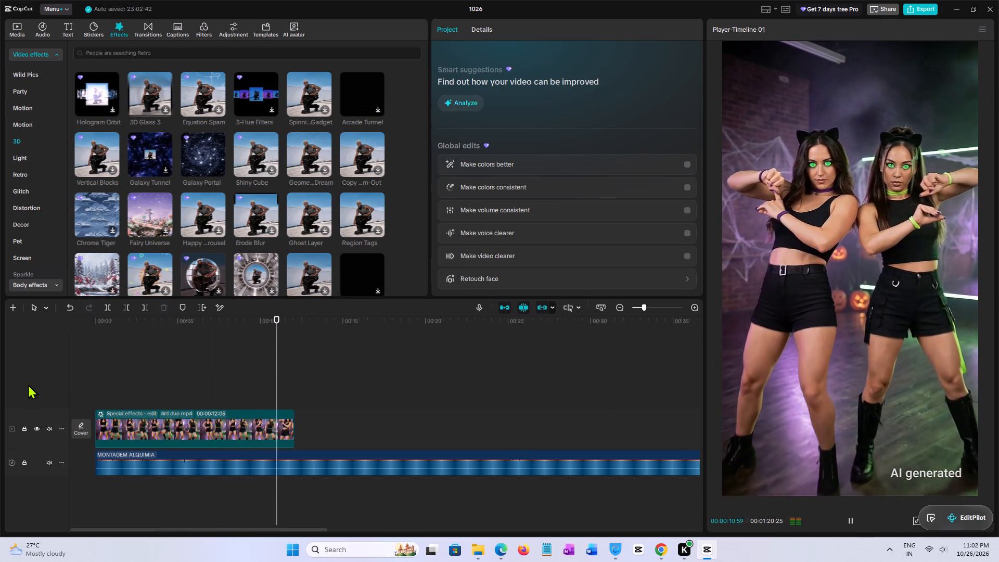
key("space")
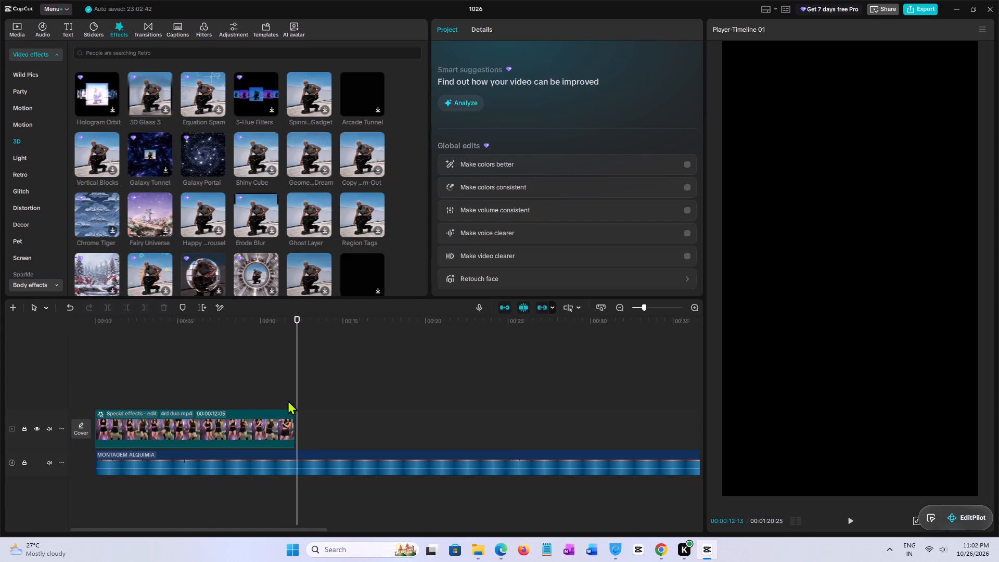
Cut off MONTAGEM ALQUIMIA at the end of the 4rd duo clip, and play the opening.
left_click(293, 400)
left_click(325, 468)
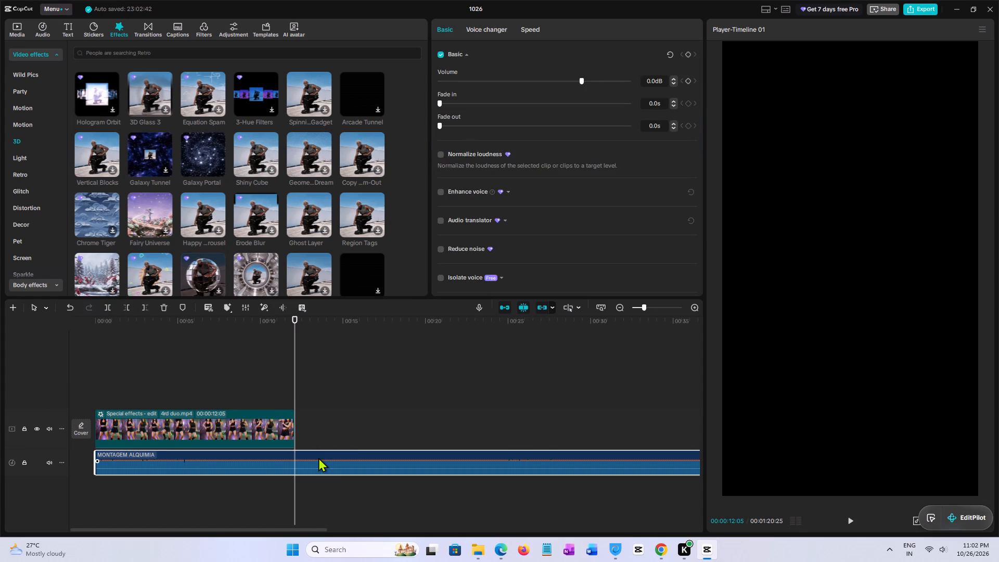
left_click(318, 457)
key("w")
left_click(217, 392)
left_click_drag(217, 392, 0, 375)
key("space")
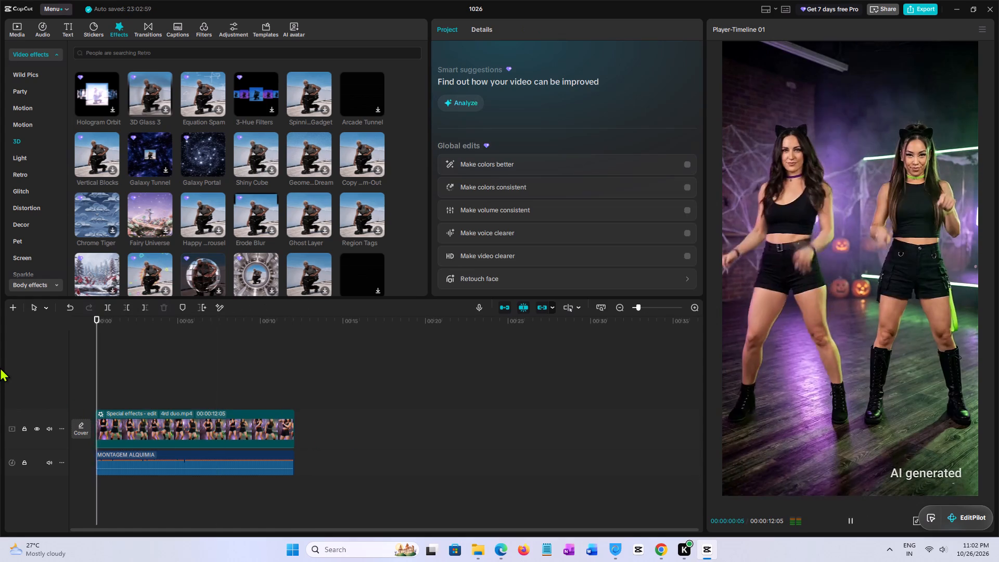
key("space")
Lower the volume of MONTAGEM ALQUIMIA to -6.8 dB and listen to the result.
left_click(208, 455)
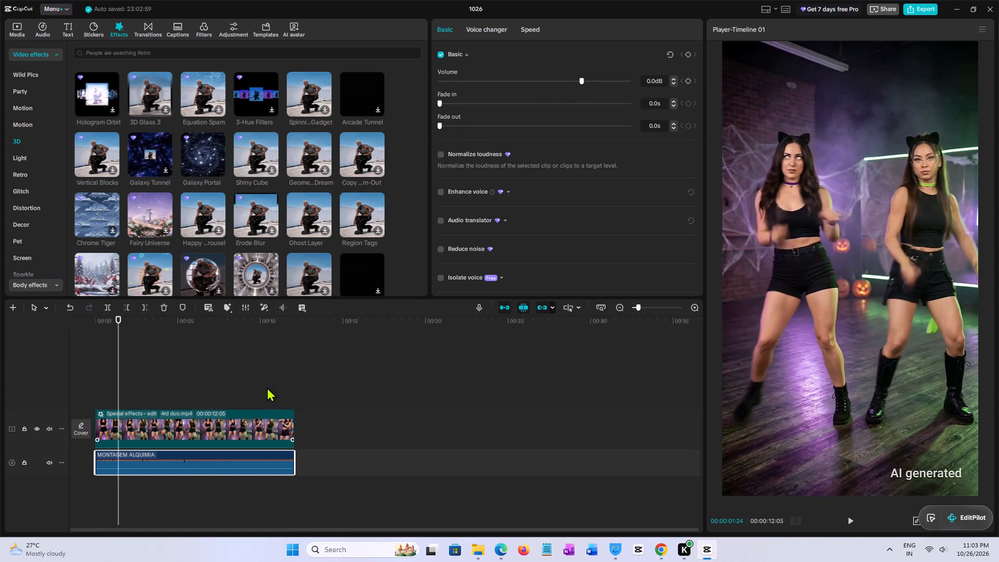
left_click_drag(575, 83, 563, 83)
key("space")
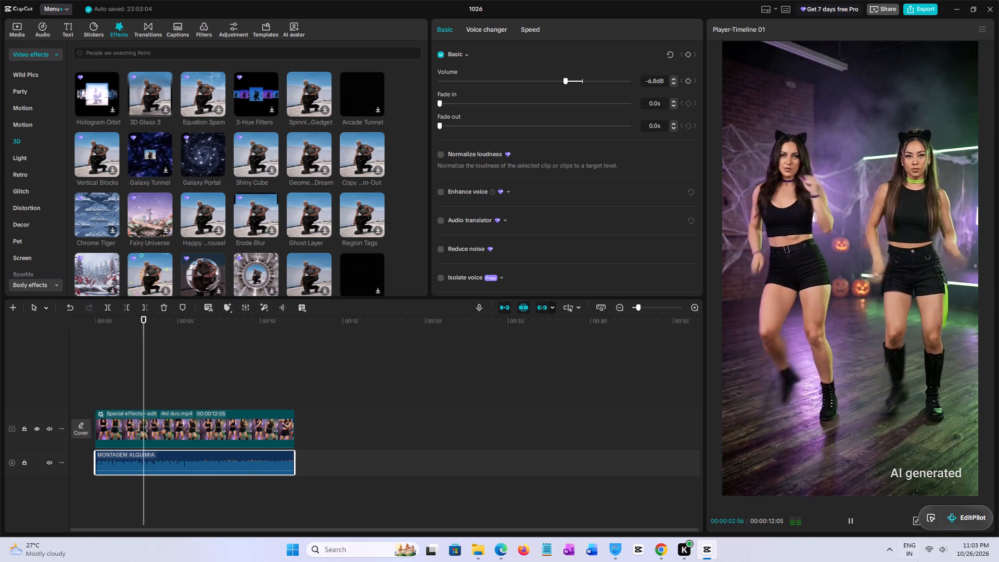
scroll(945, 549, "up", 3)
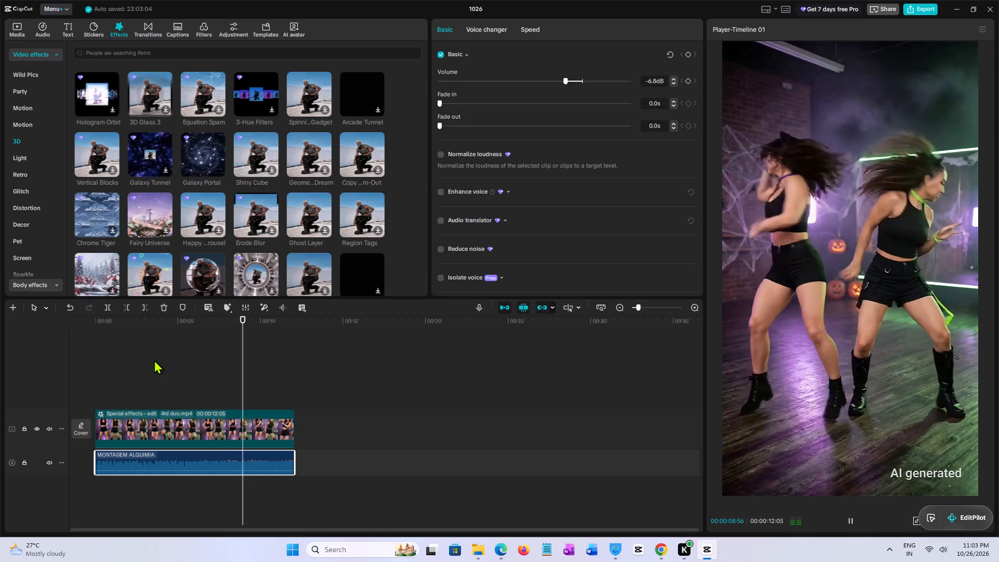
Play the whole video from the start several times to review how the dance matches the music.
left_click(172, 360)
left_click_drag(172, 360, 0, 340)
key("space")
key("space")
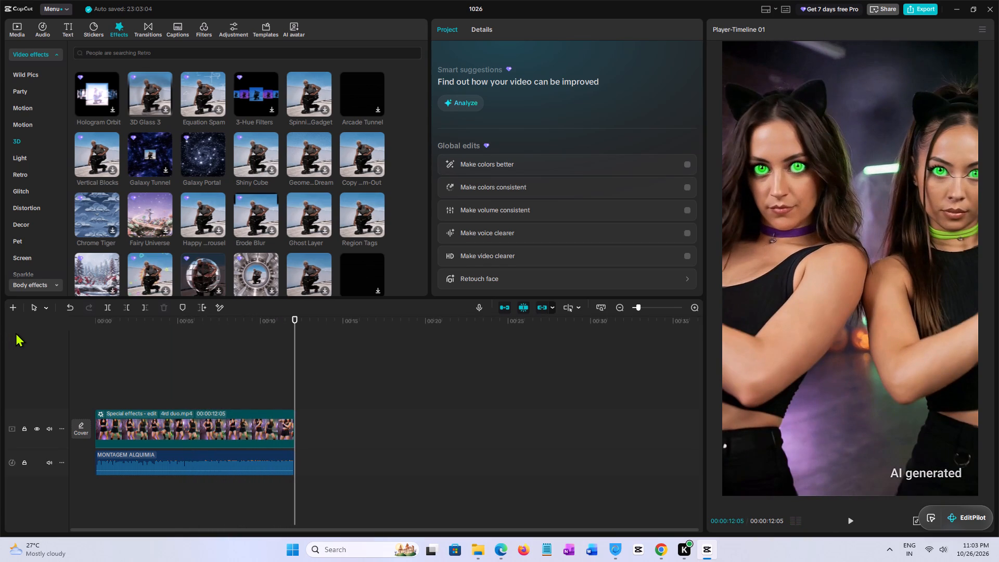
key("space")
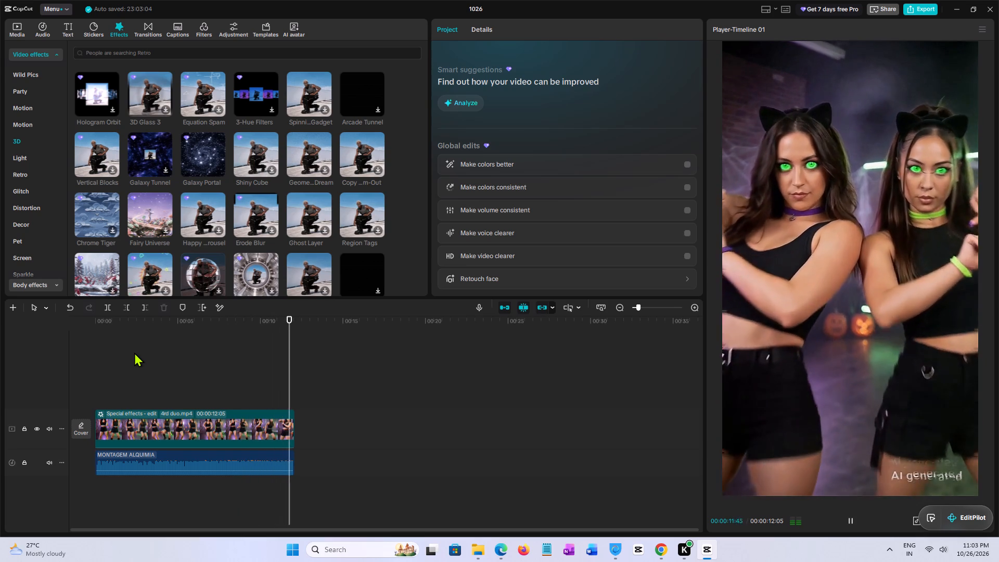
key("space")
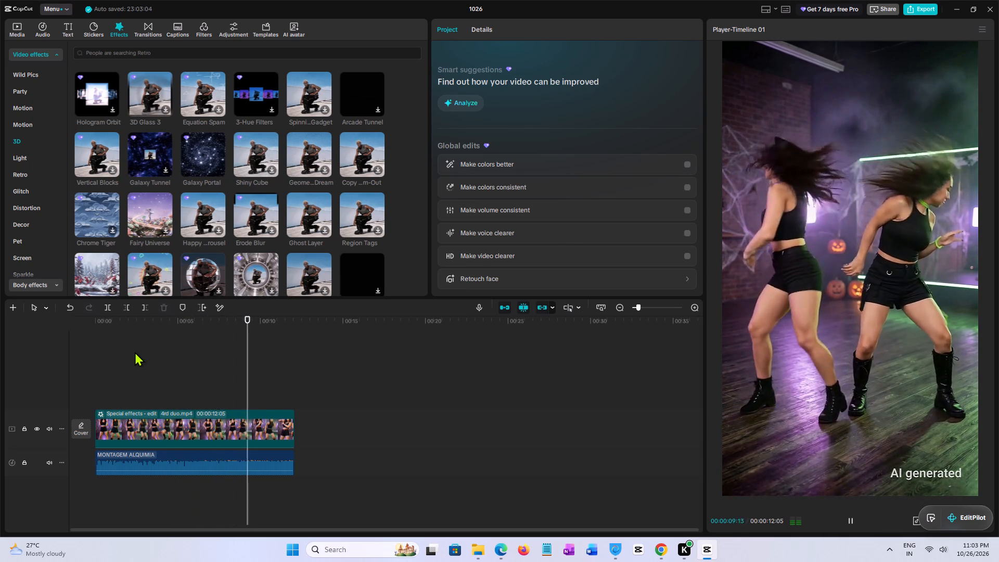
key("space")
key("space")
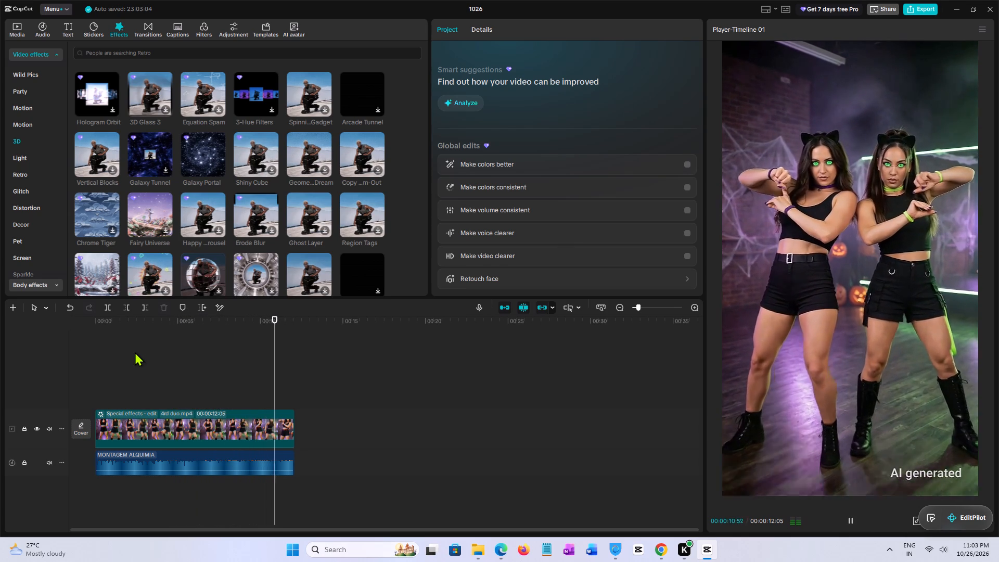
key("space")
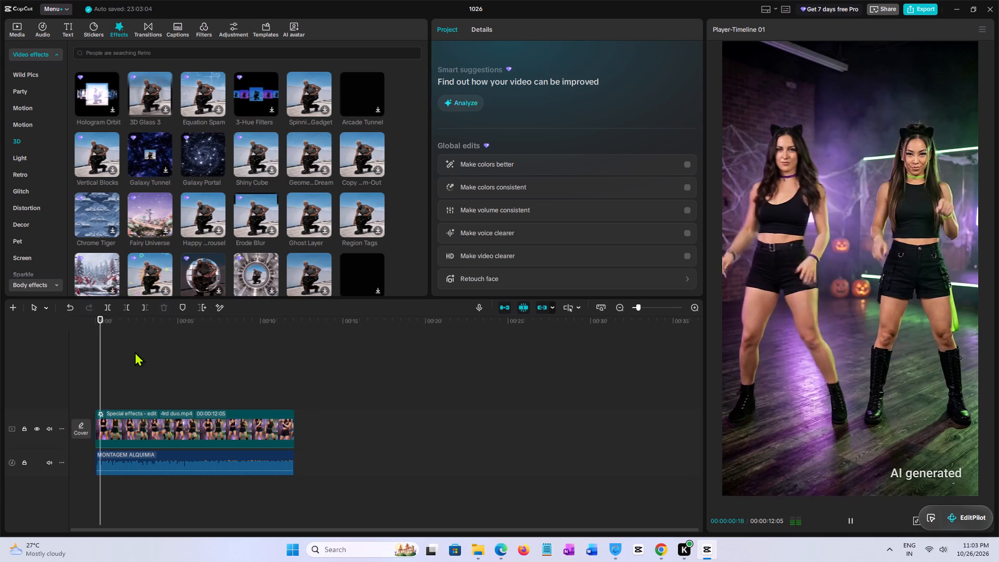
key("space")
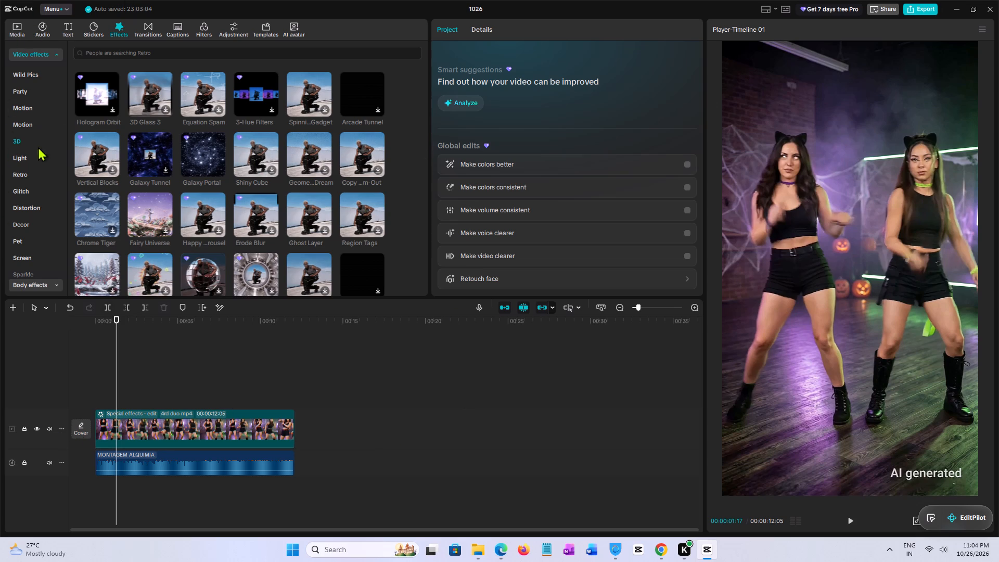
Preview the featured filters Bronze Film, Sun Bunny, Neon Purple and Soft Dew on the video.
scroll(34, 158, "up", 2)
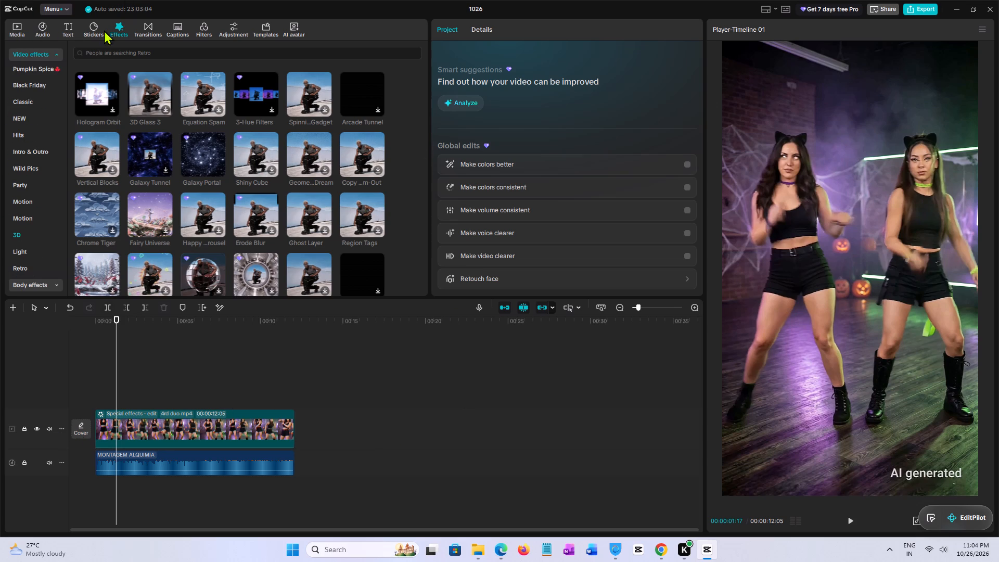
left_click(198, 29)
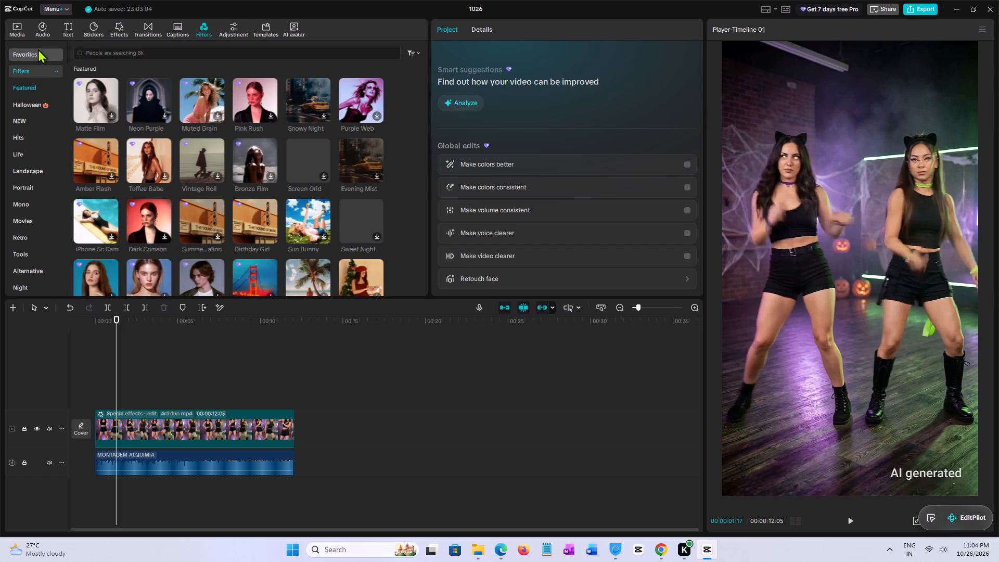
left_click(256, 154)
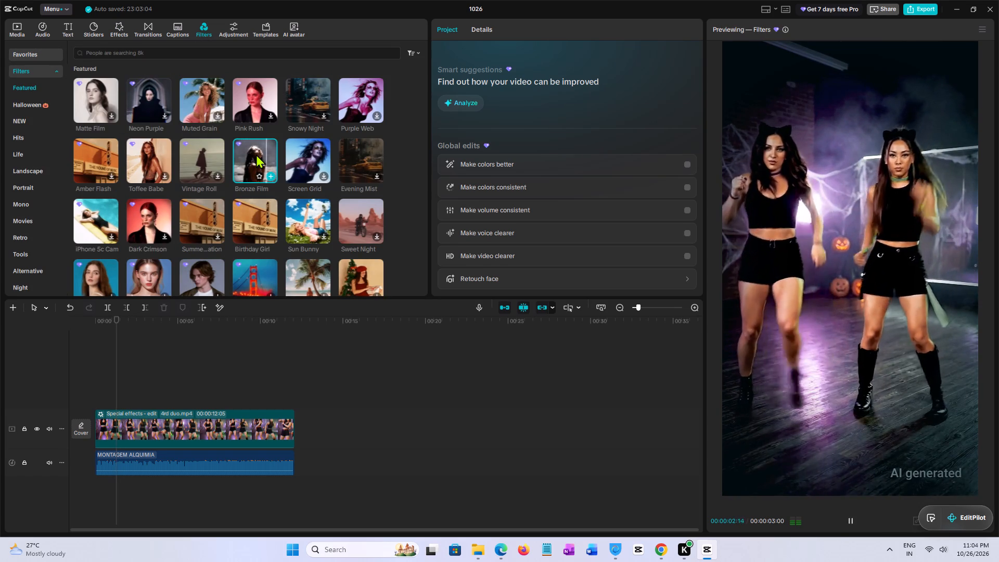
left_click(256, 154)
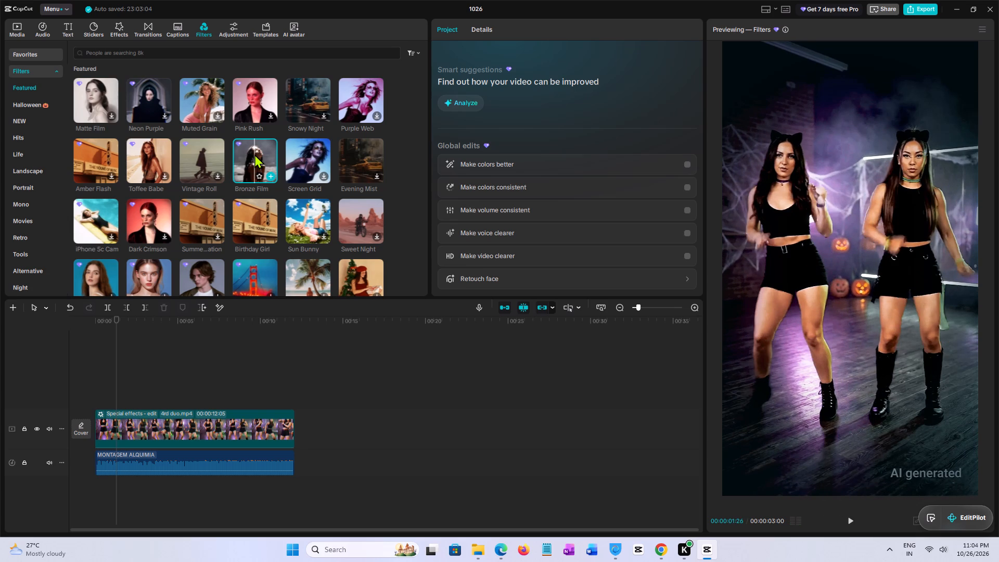
left_click(240, 159)
left_click(196, 359)
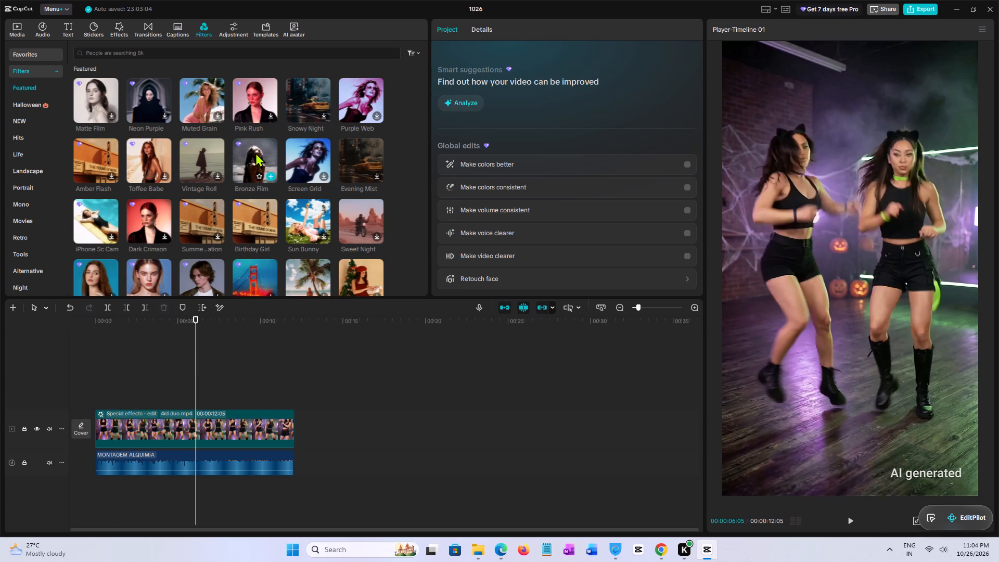
left_click(255, 152)
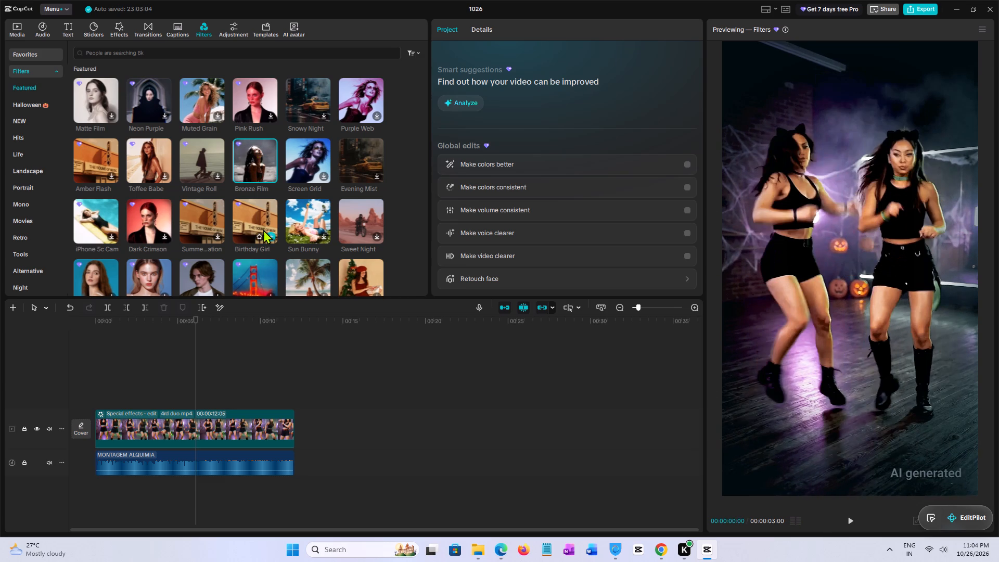
left_click(304, 220)
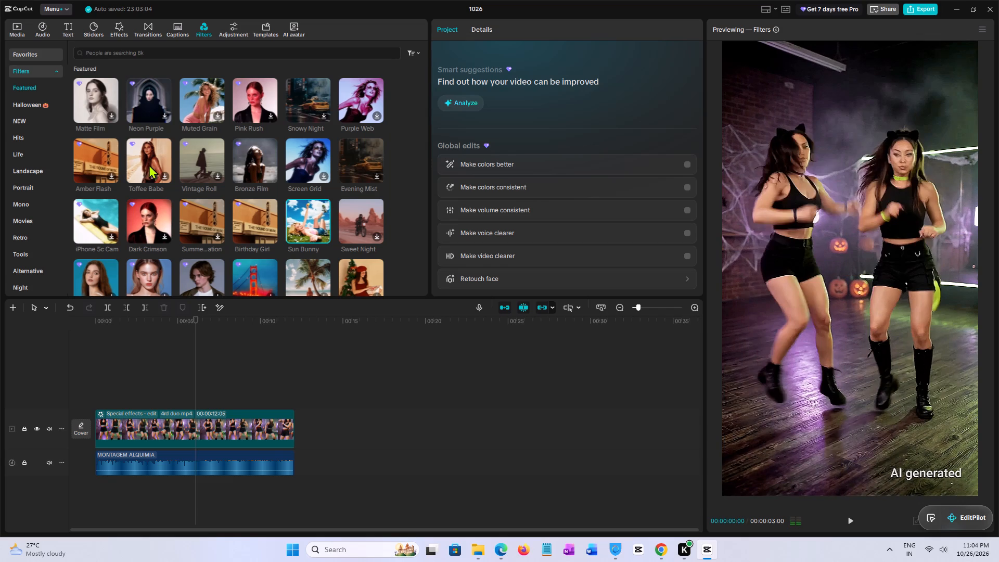
left_click(142, 93)
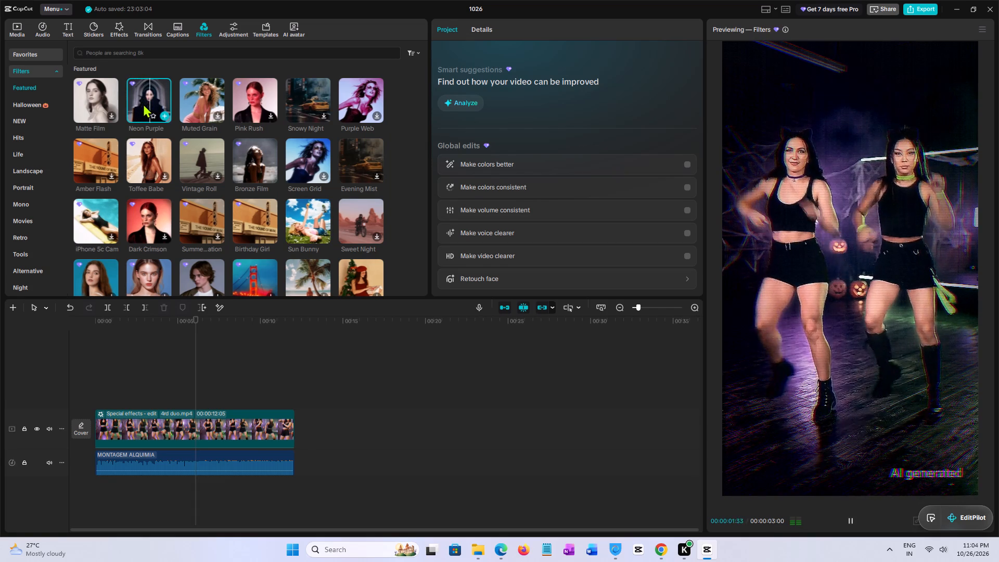
scroll(267, 160, "down", 2)
left_click(150, 183)
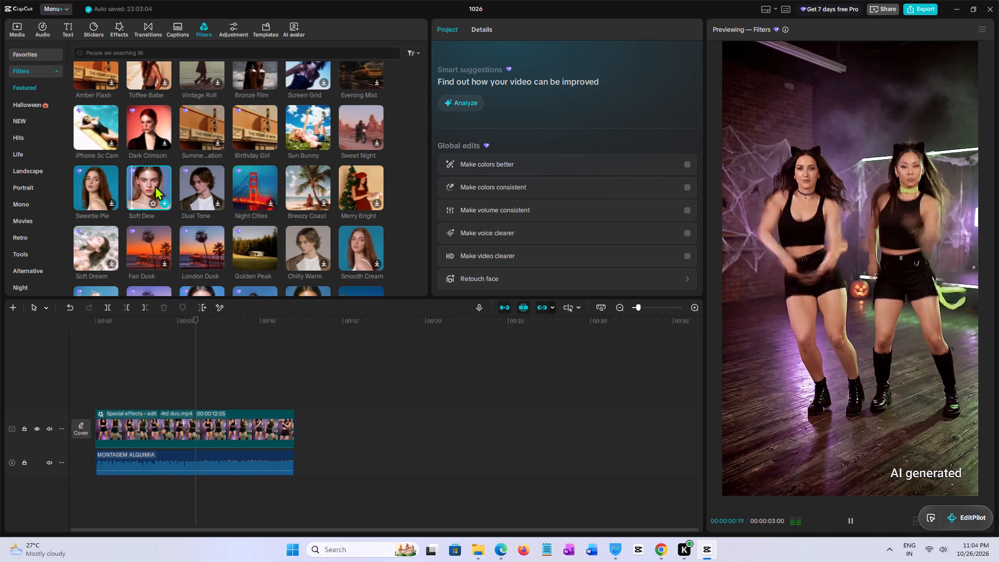
Preview the Dual Tone filter on the video and add it to the favorites.
left_click(195, 187)
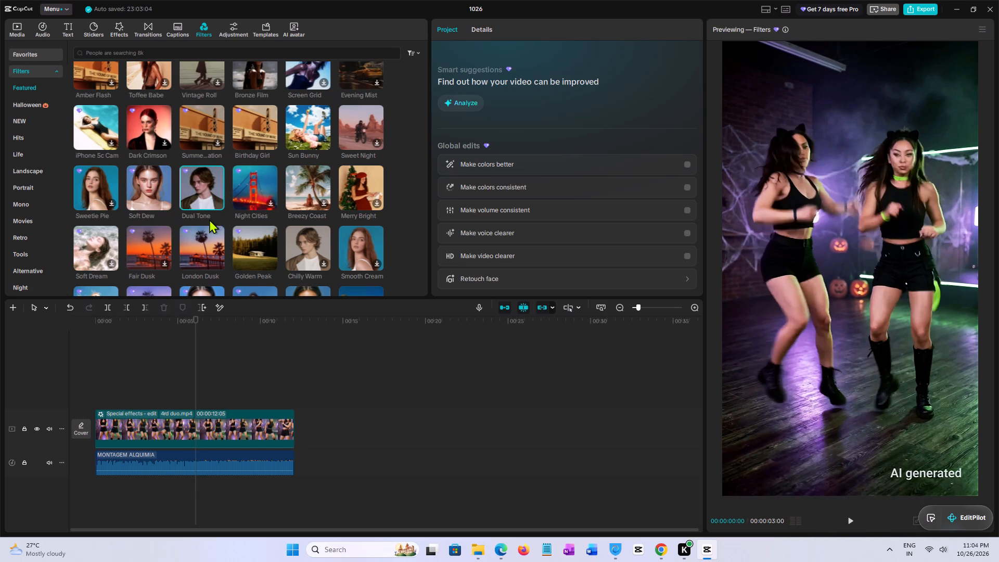
left_click(204, 202)
Preview the Night Cities filter on the video.
left_click(250, 178)
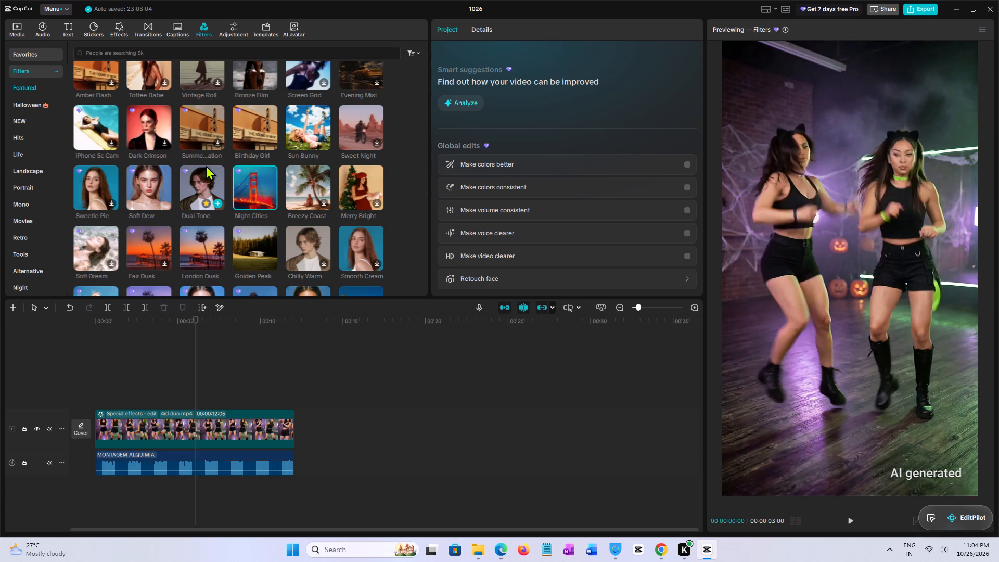
Preview the featured Physique I filter on the video and add it to the favorites.
scroll(221, 171, "down", 2)
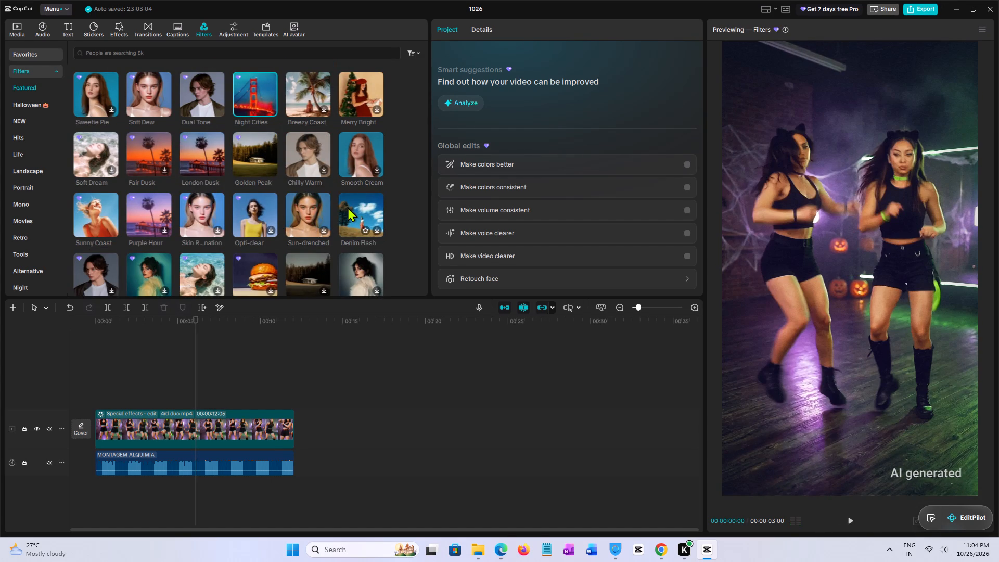
scroll(197, 187, "down", 1)
left_click(94, 229)
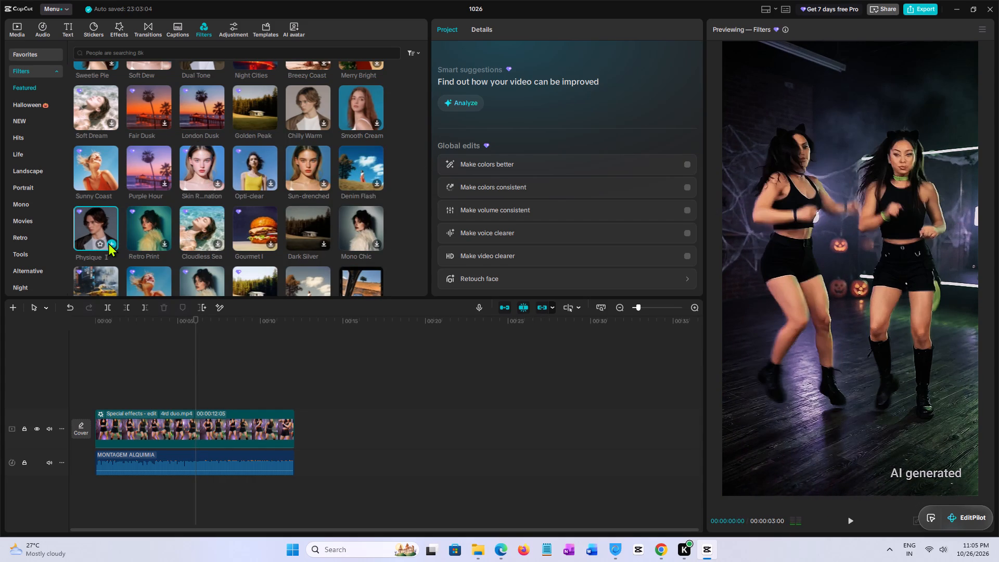
left_click(98, 242)
Preview the featured filters Dark Silver and Lavender Film on the video and browse the neighbouring filters.
scroll(118, 200, "down", 1)
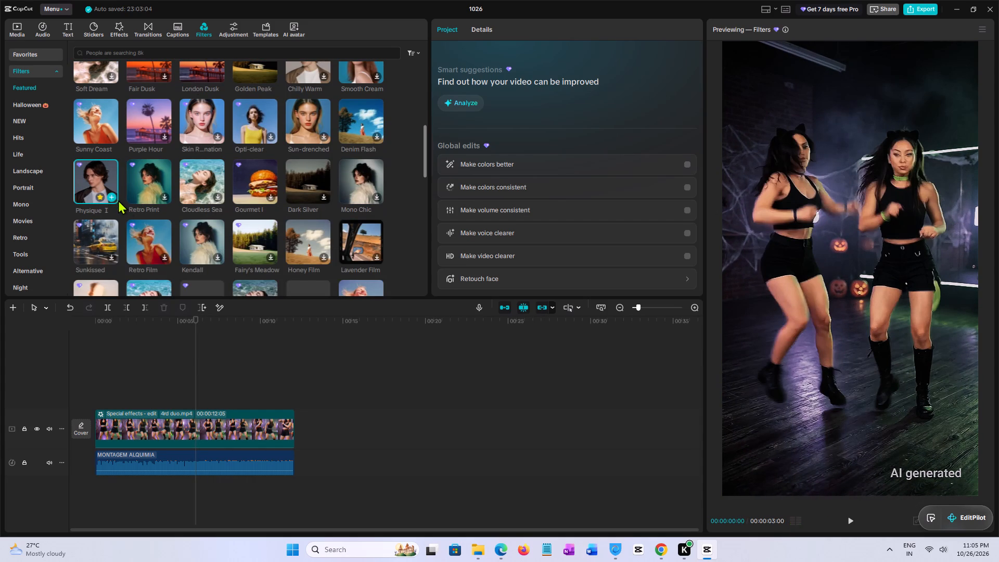
left_click(317, 171)
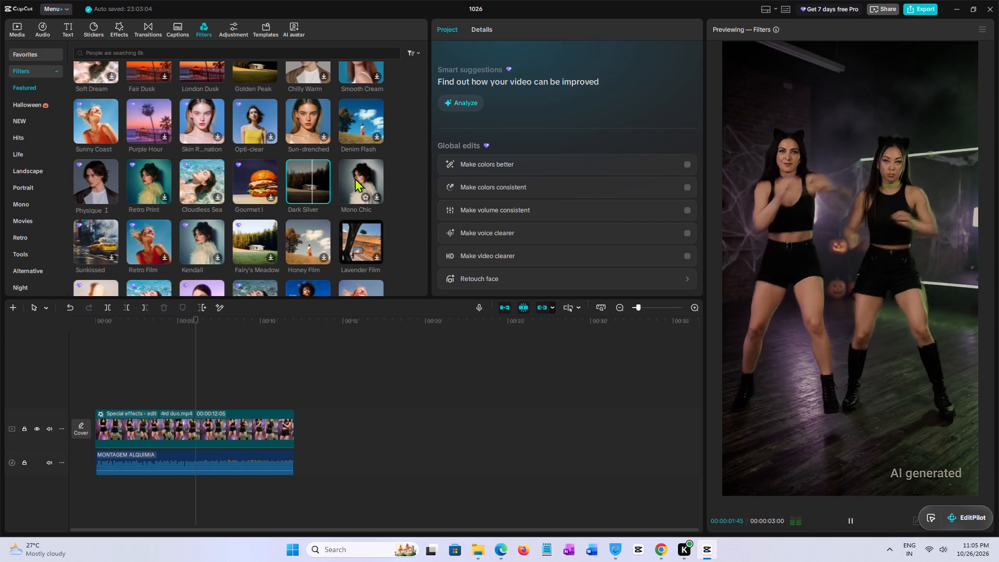
scroll(335, 173, "down", 1)
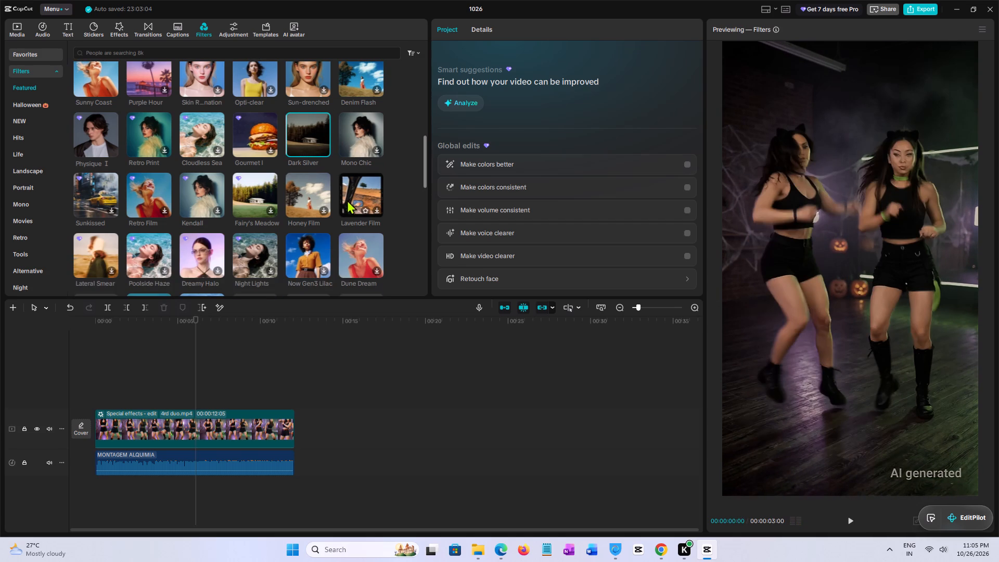
left_click(355, 192)
scroll(266, 140, "down", 1)
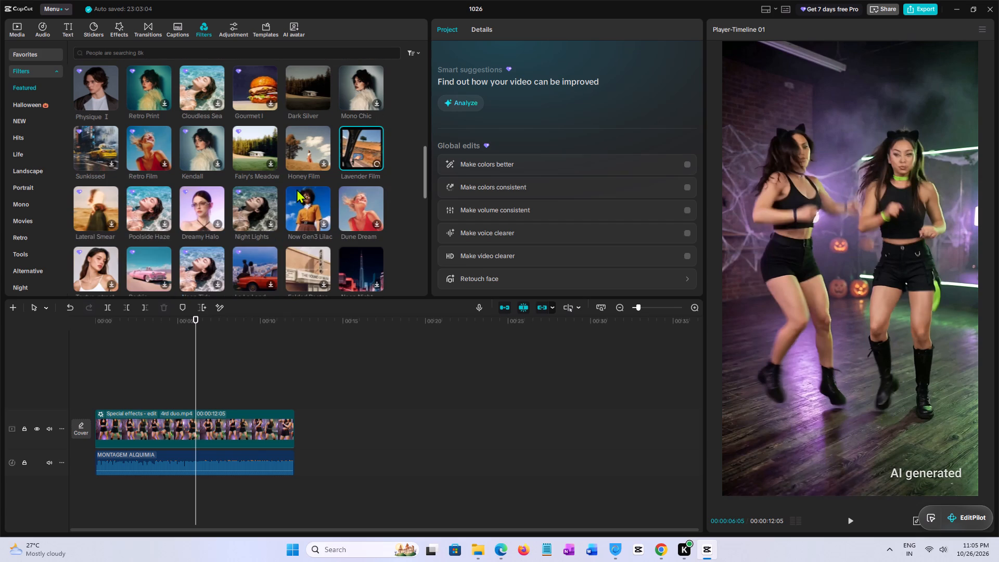
scroll(228, 233, "up", 2)
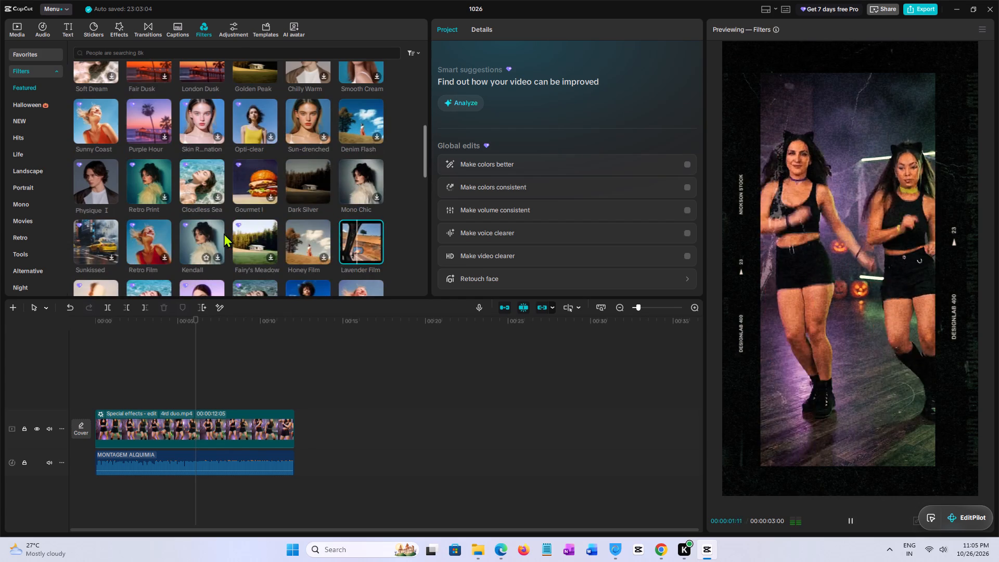
scroll(197, 225, "up", 2)
scroll(183, 224, "down", 2)
scroll(118, 222, "up", 3)
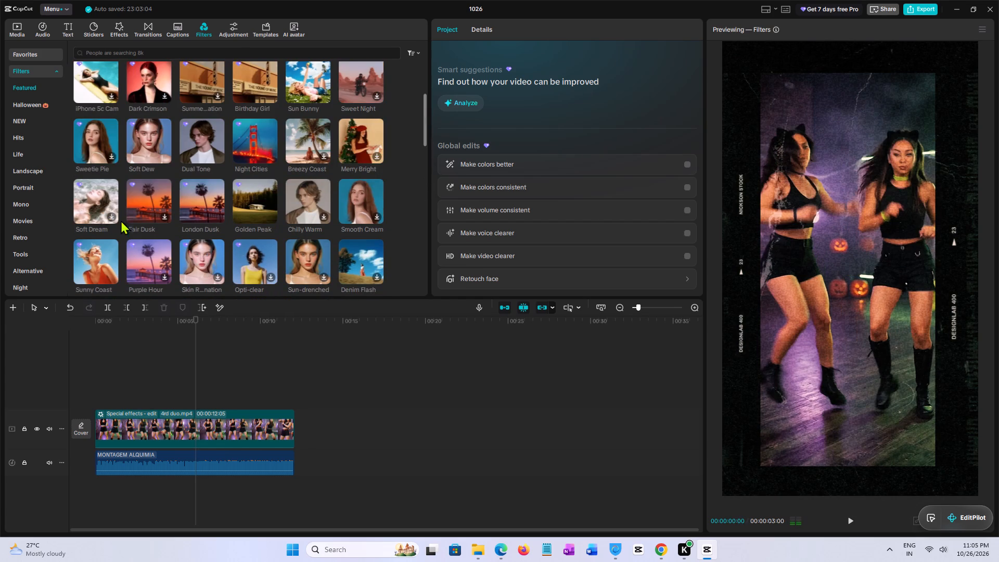
Preview the favorite filters Dual Tone, Clear II, 4K and 8K on the video.
left_click(32, 56)
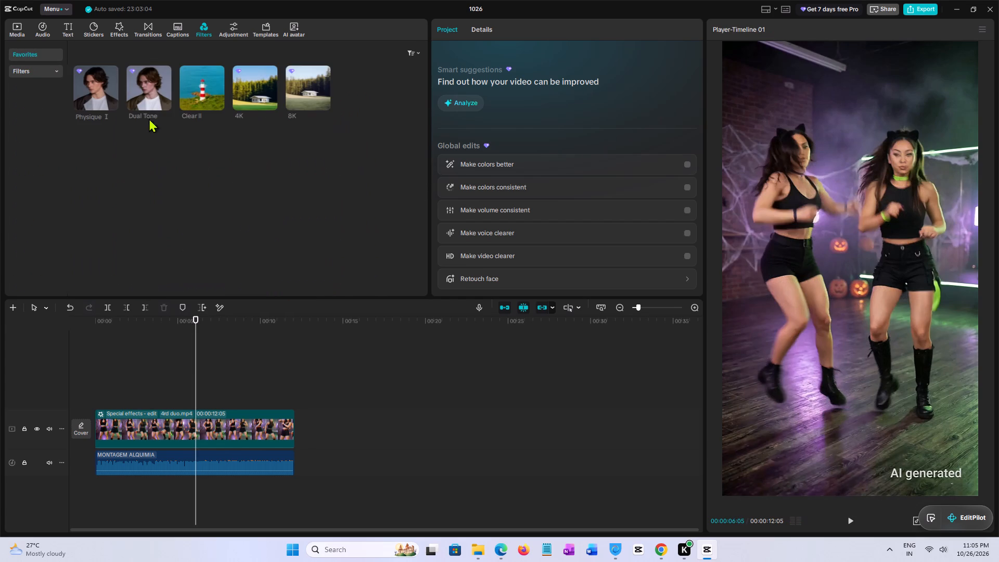
left_click(151, 89)
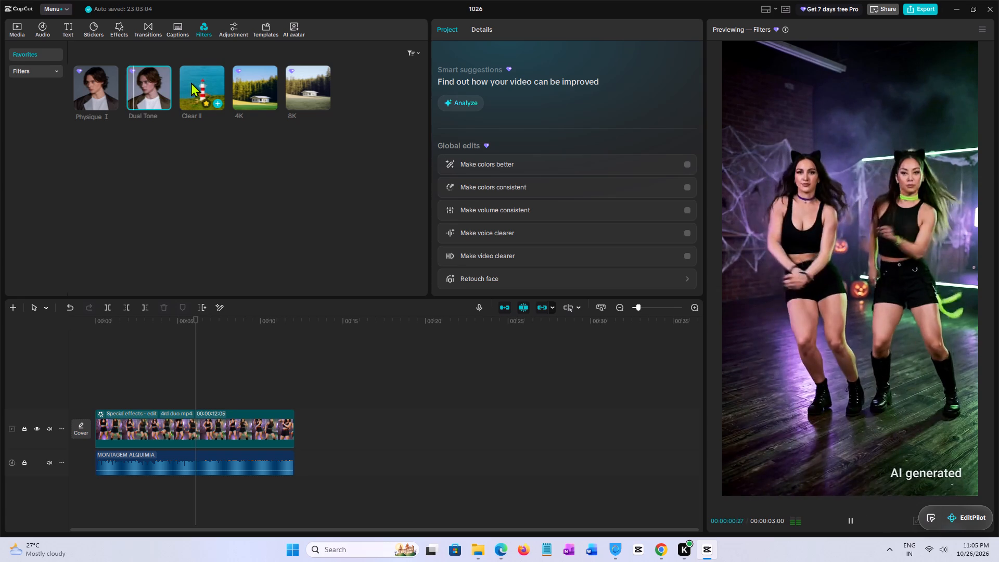
left_click(193, 82)
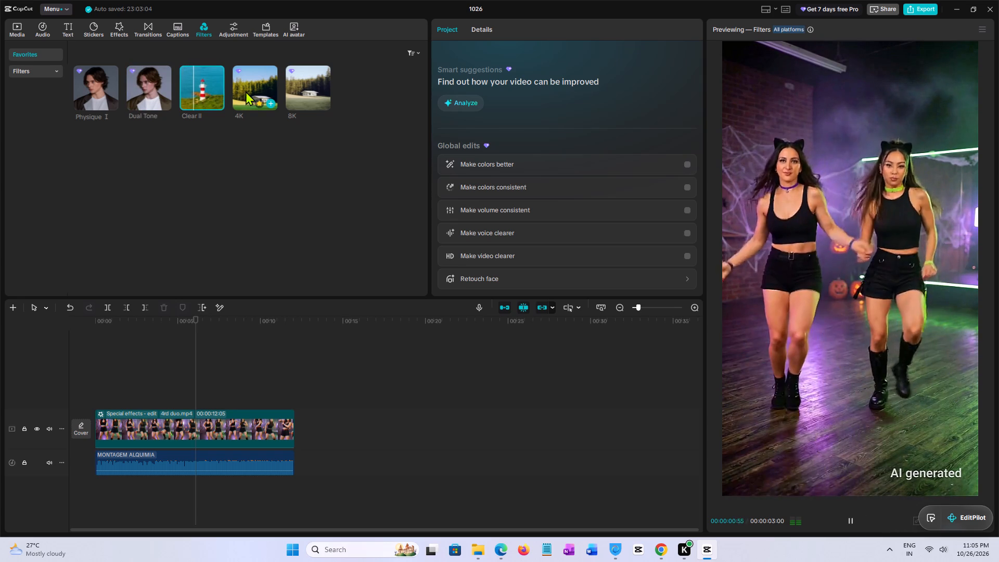
left_click(249, 84)
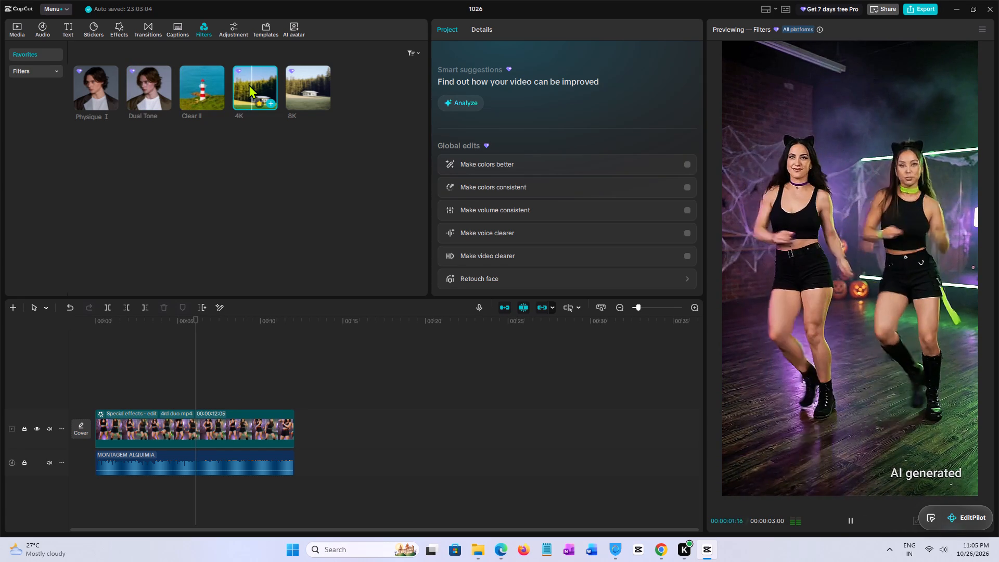
left_click(304, 86)
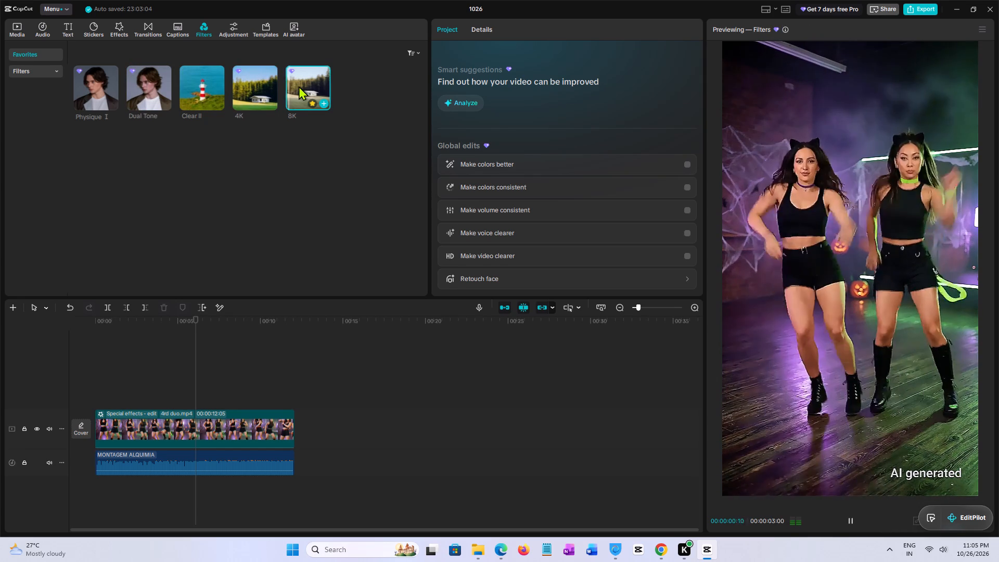
Compare the favorite filters 4K, Physique I, Dual Tone and Clear II on the video from about the 3-second mark.
left_click(146, 365)
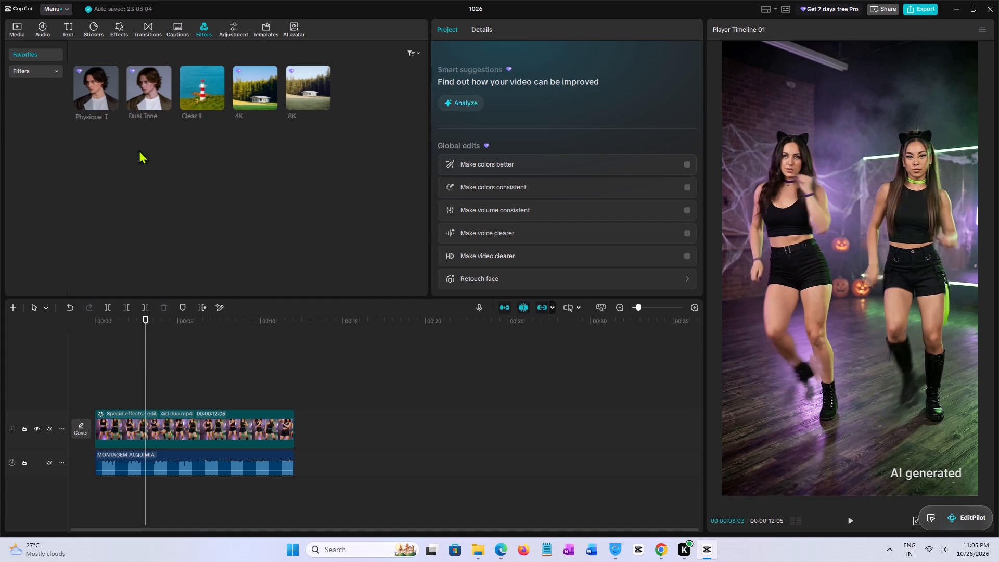
left_click(246, 90)
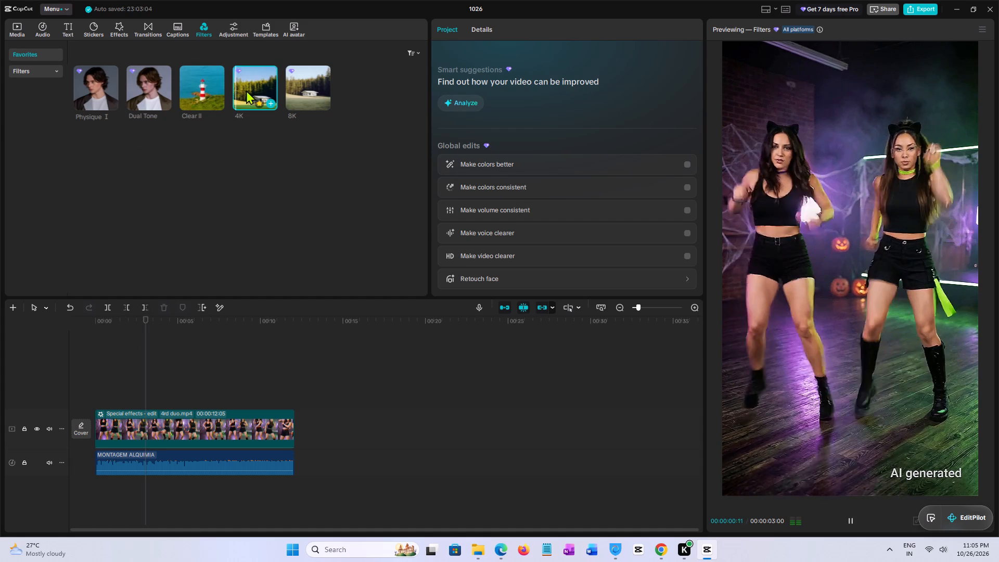
left_click(99, 80)
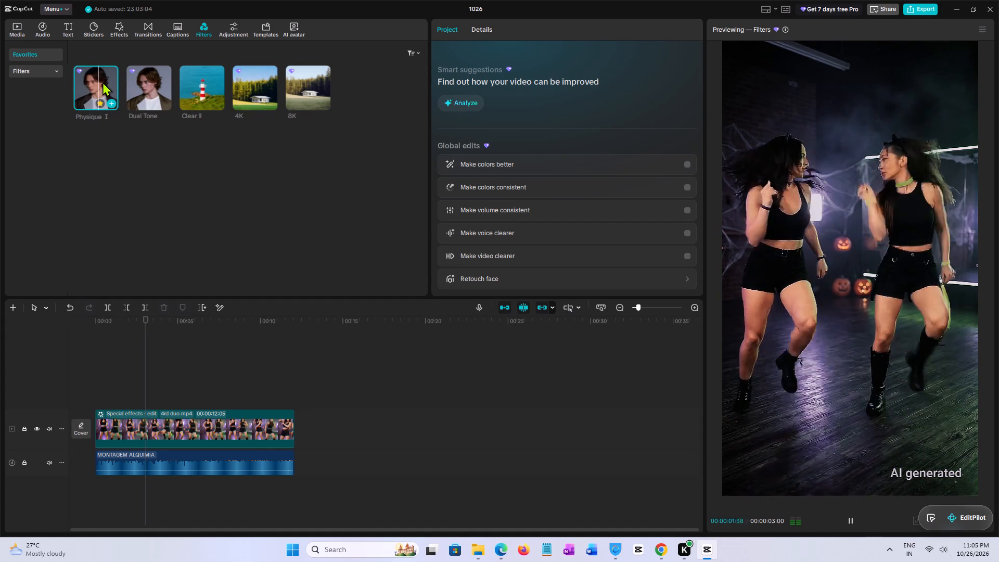
left_click(143, 78)
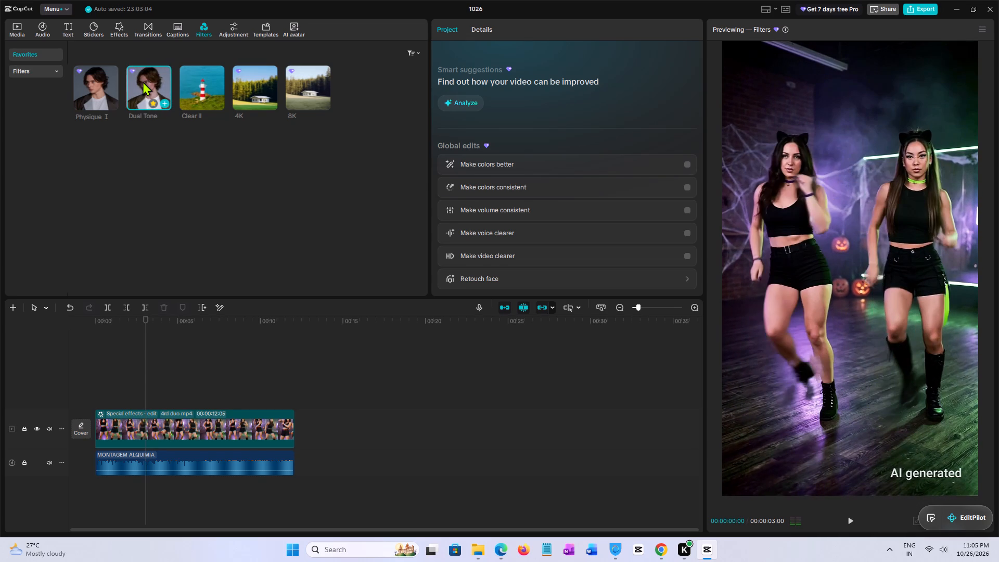
left_click(196, 82)
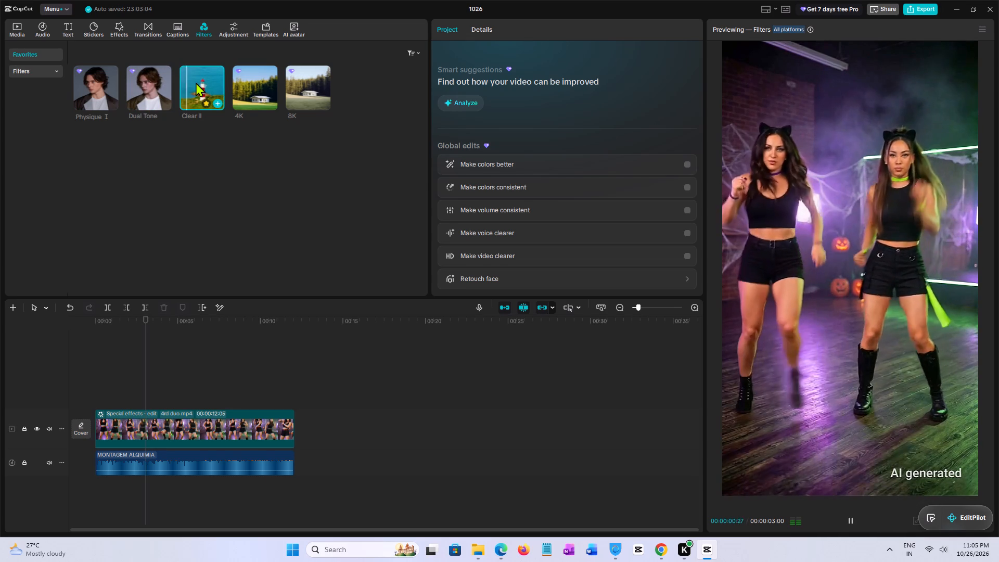
left_click(266, 83)
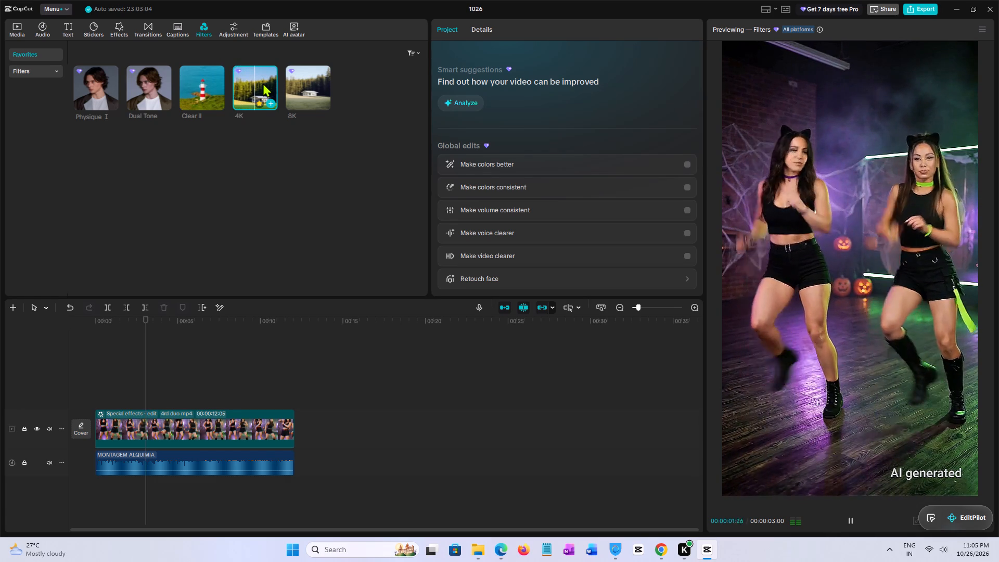
Apply the 4K filter over the full length of the video and set its intensity to 88.
left_click_drag(263, 83, 98, 390)
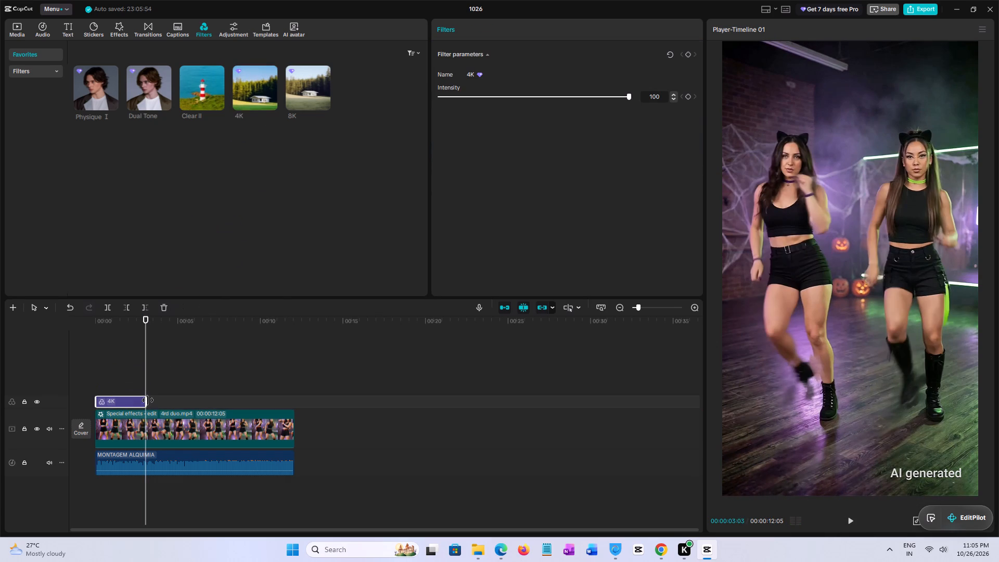
left_click_drag(144, 400, 292, 403)
left_click_drag(631, 95, 608, 100)
Play the video from the start several times to review the 4K filter, and return the playhead to the beginning.
key("space")
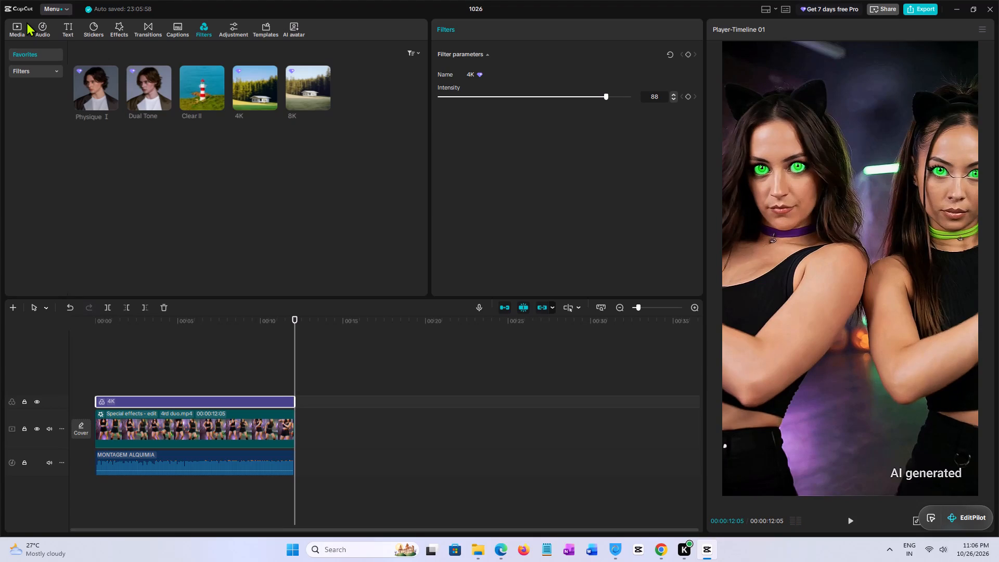
key("space")
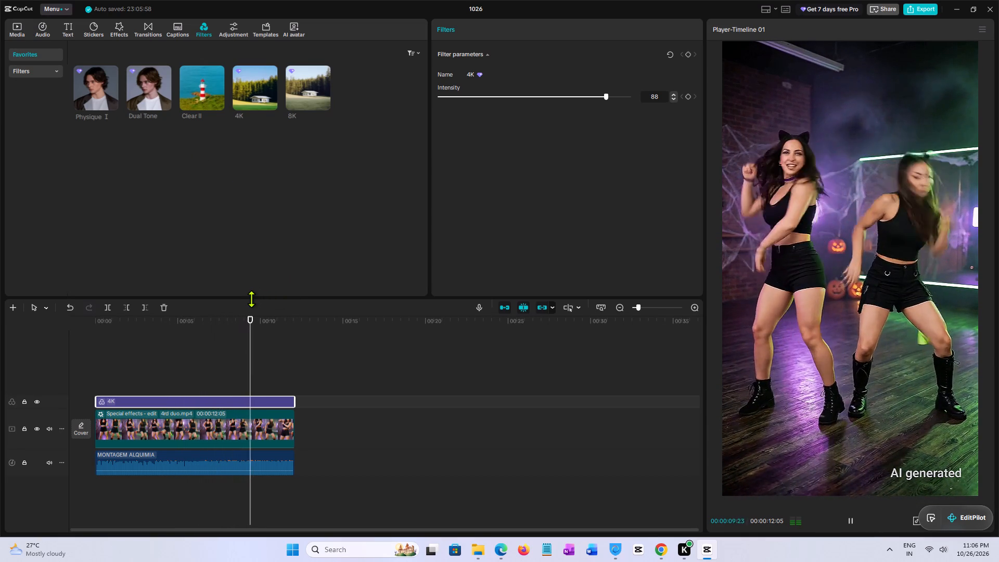
left_click(126, 383)
left_click_drag(126, 383, 22, 379)
key("space")
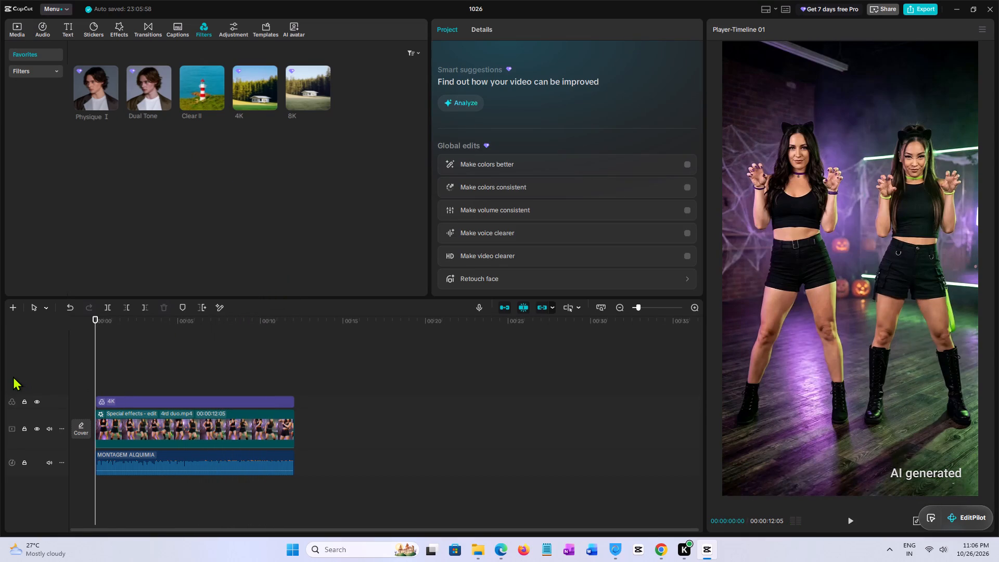
key("space")
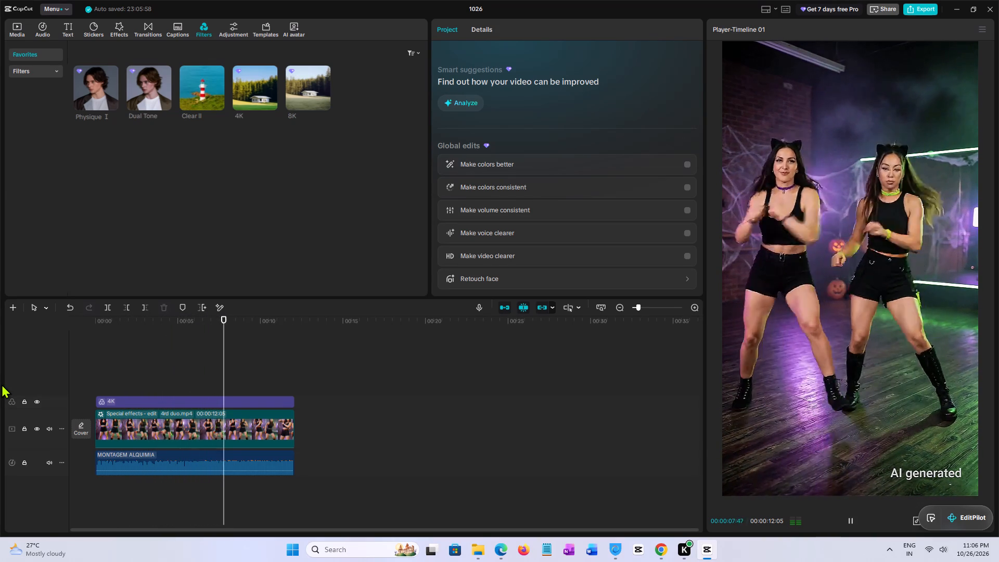
key("space")
left_click(106, 386)
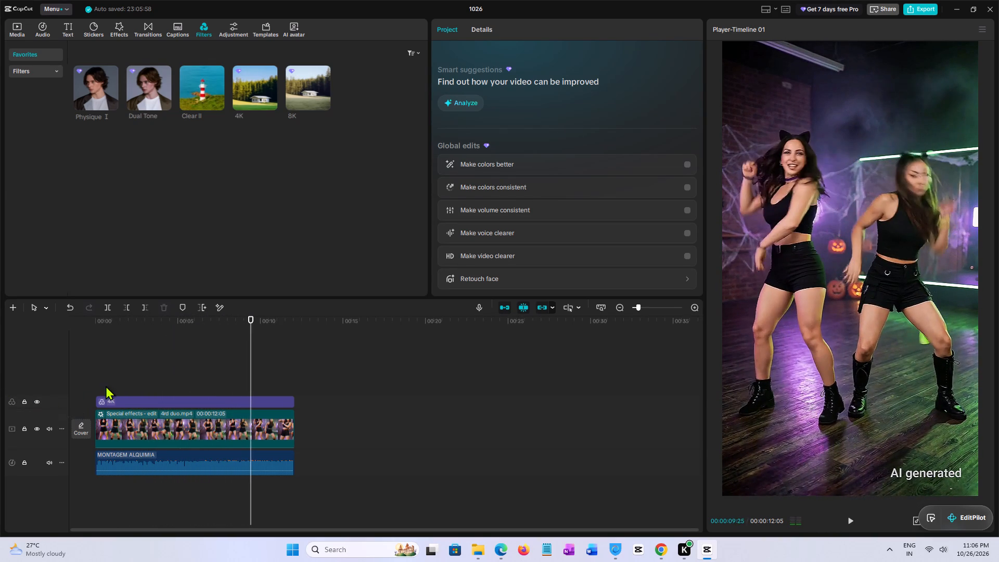
left_click_drag(106, 386, 82, 382)
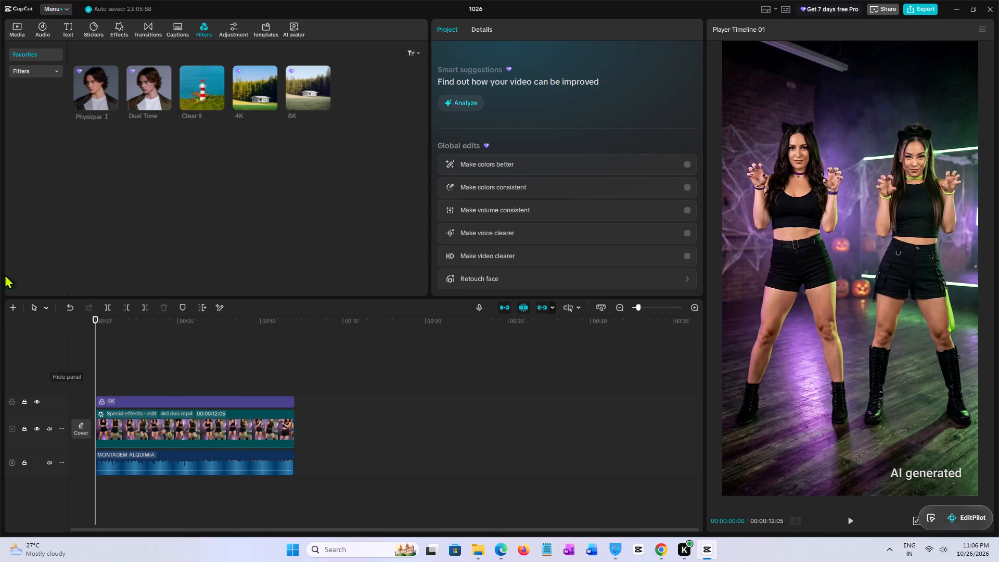
Import the DarkPulse Duo banner image from the LOGO folder in Downloads into the project media.
left_click(21, 36)
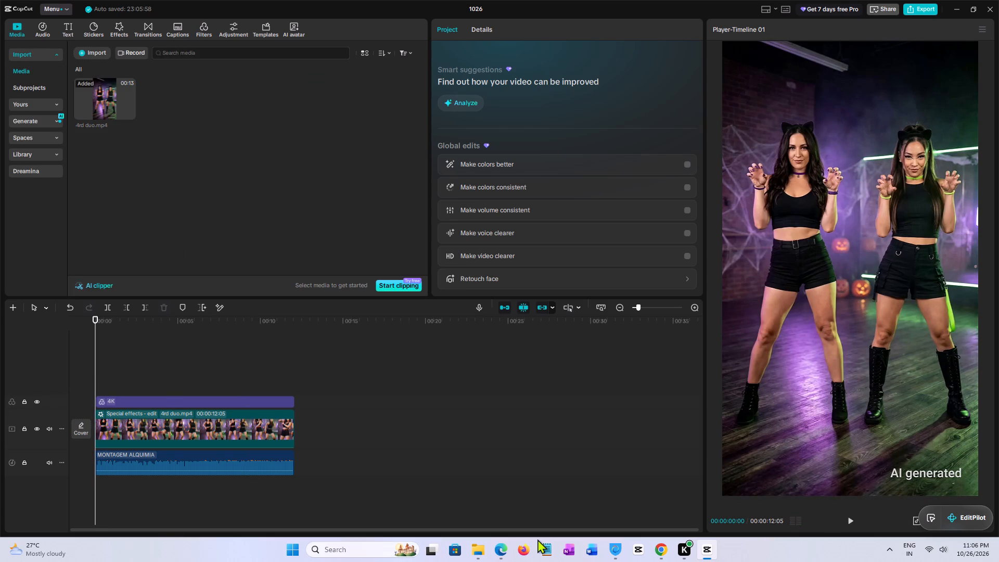
left_click(477, 554)
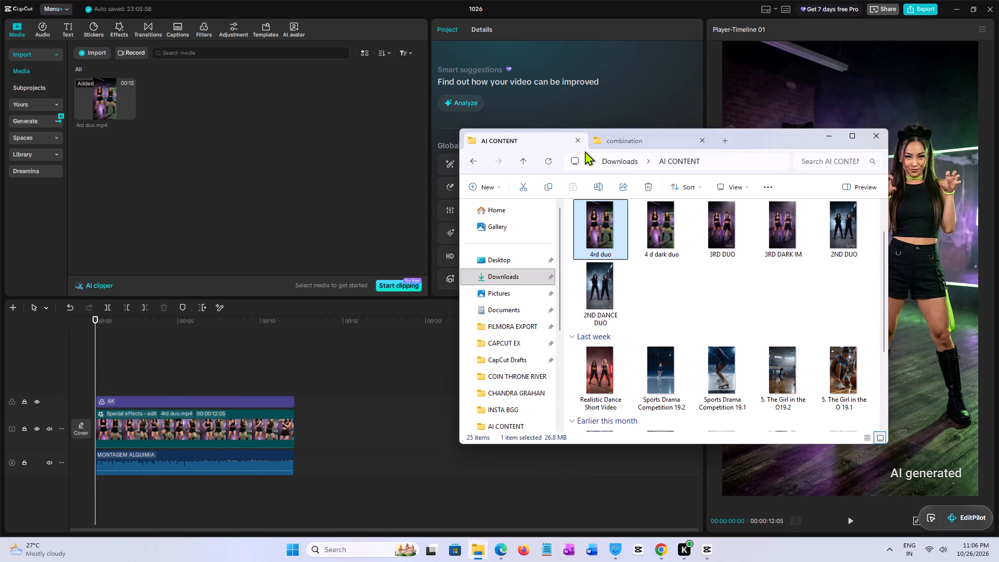
left_click(621, 143)
scroll(522, 322, "up", 2)
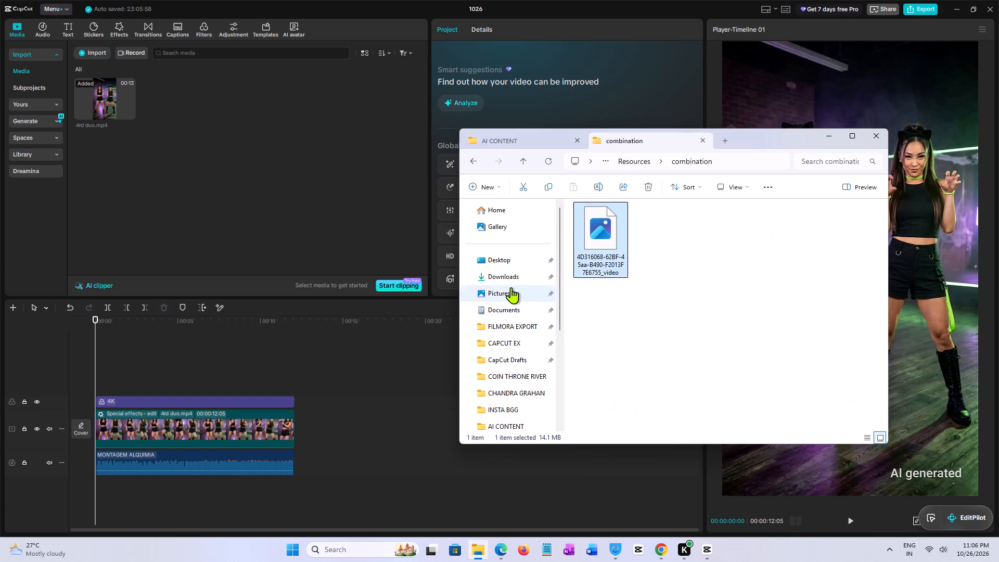
left_click(509, 280)
scroll(713, 317, "up", 2)
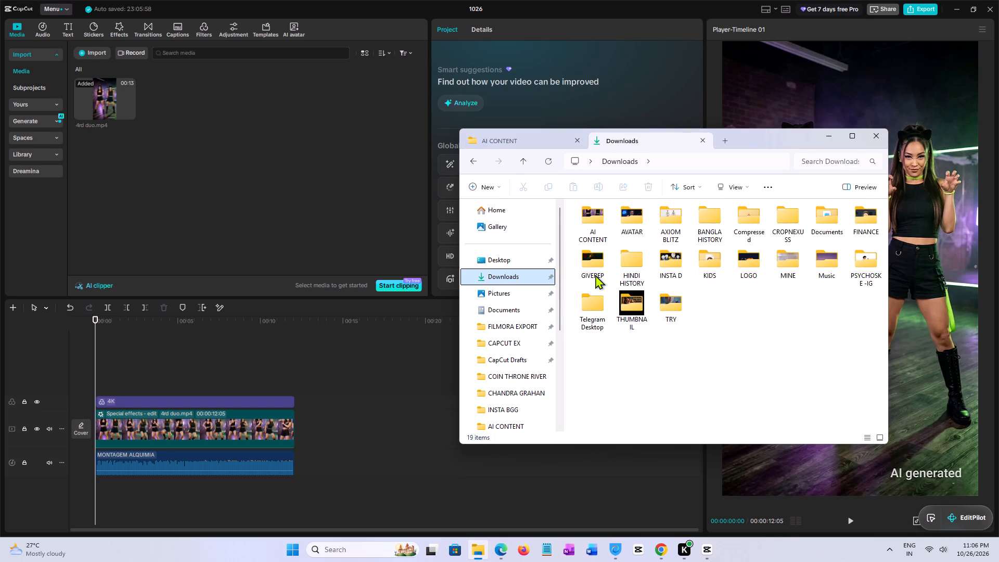
double_click(748, 261)
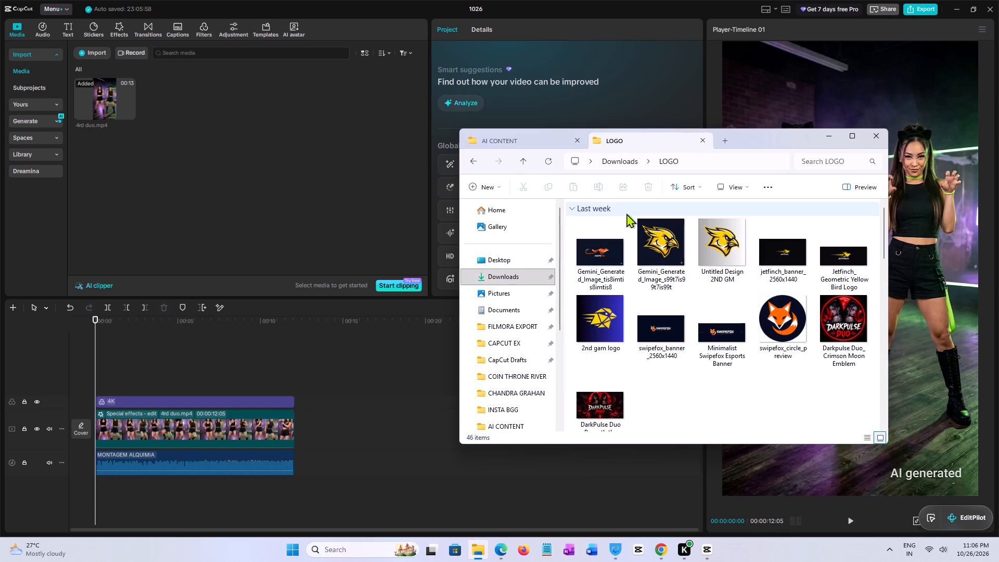
left_click(606, 254)
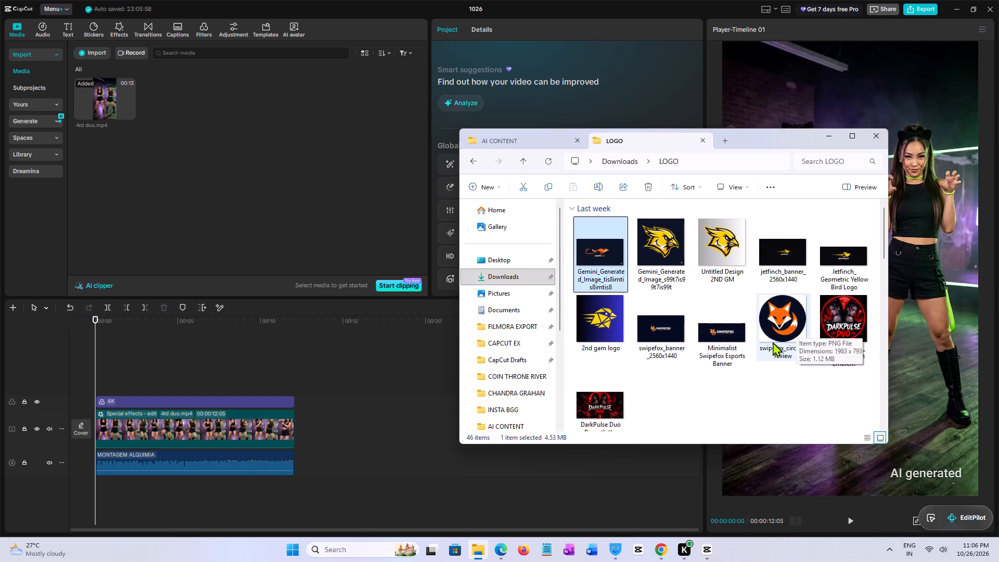
scroll(658, 348, "down", 1)
left_click(608, 376)
left_click_drag(608, 376, 232, 202)
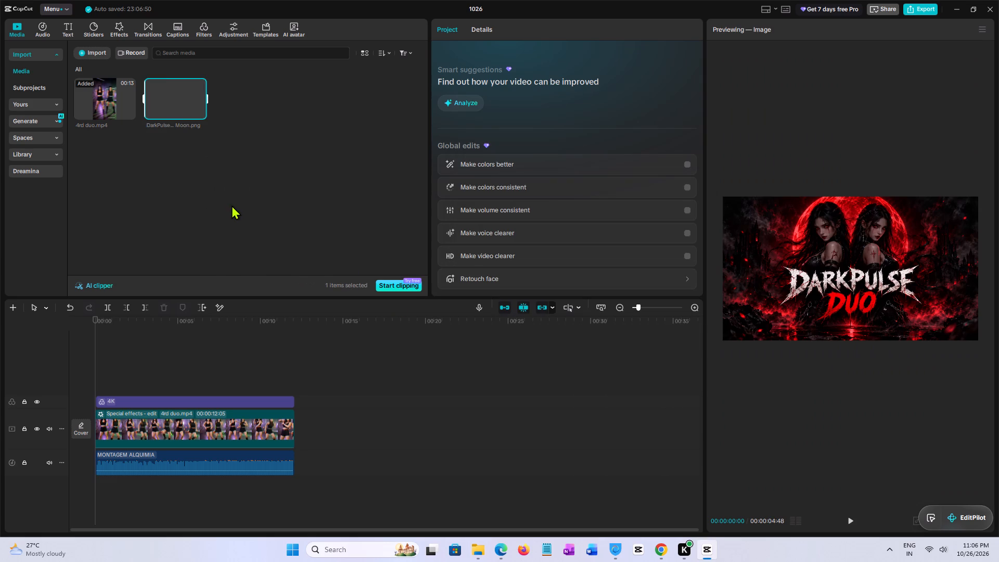
Place the DarkPulse Duo banner on a new track above the 4K filter, starting at the beginning of the timeline.
left_click_drag(175, 101, 136, 345)
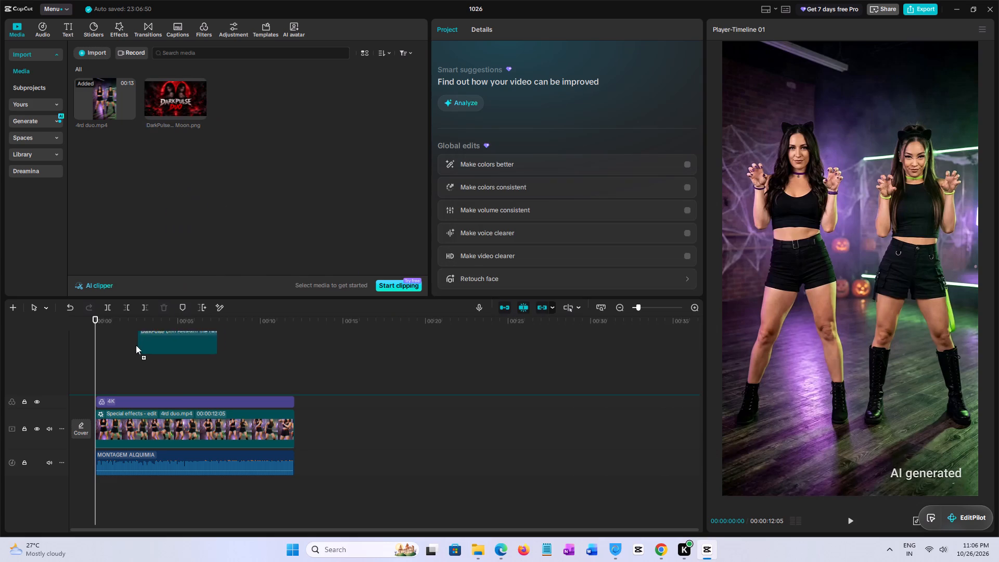
left_click_drag(136, 345, 96, 383)
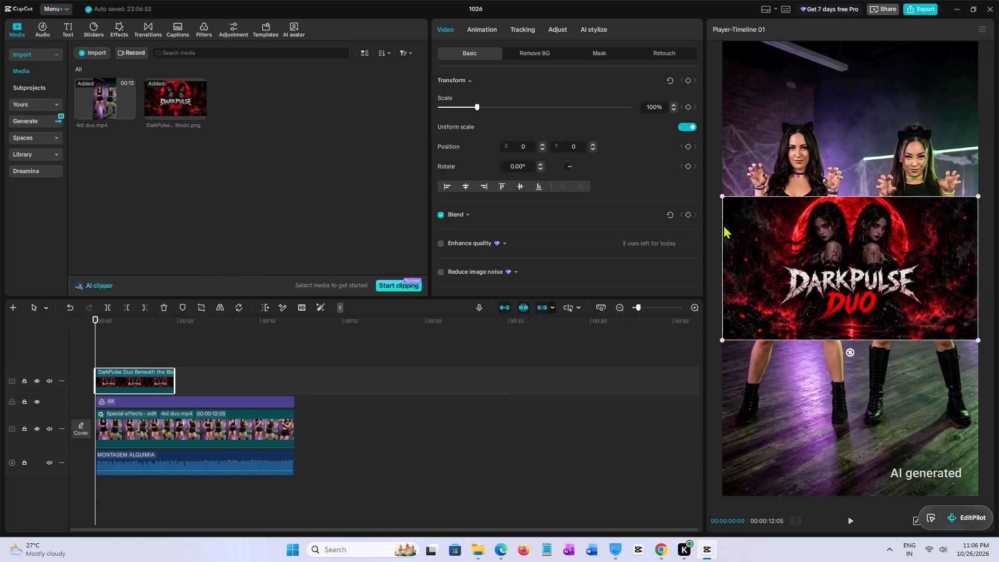
Scale the DarkPulse Duo banner down to about 30% and place it over the AI generated watermark in the frame's lower-right corner.
left_click_drag(723, 196, 822, 306)
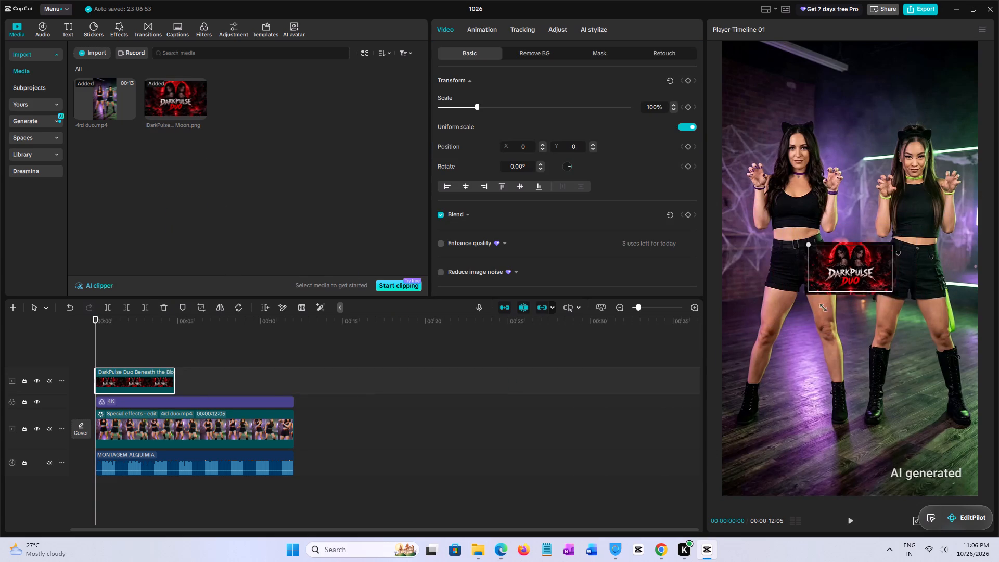
left_click_drag(822, 306, 836, 317)
left_click_drag(847, 268, 924, 468)
left_click_drag(896, 483, 885, 488)
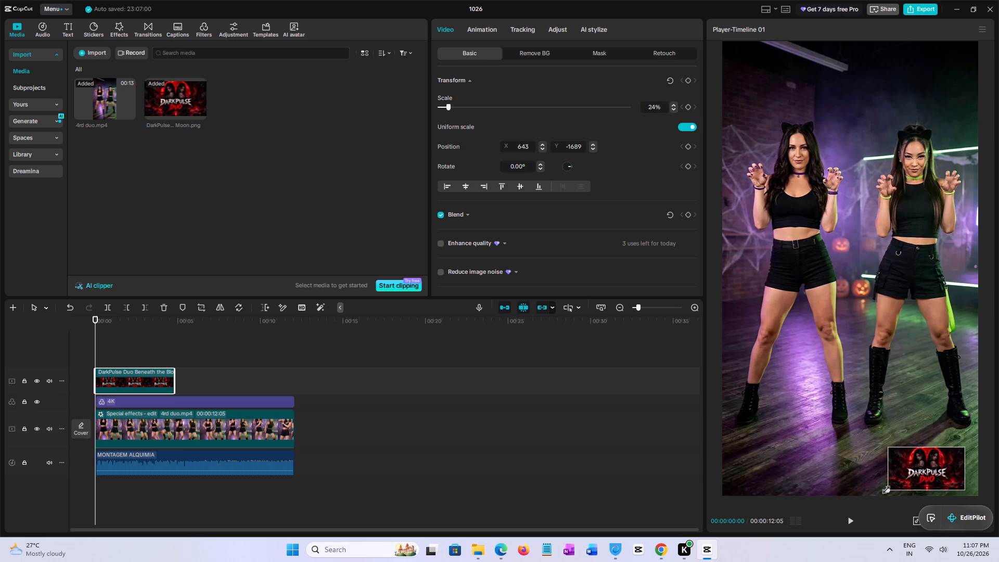
left_click_drag(885, 488, 885, 487)
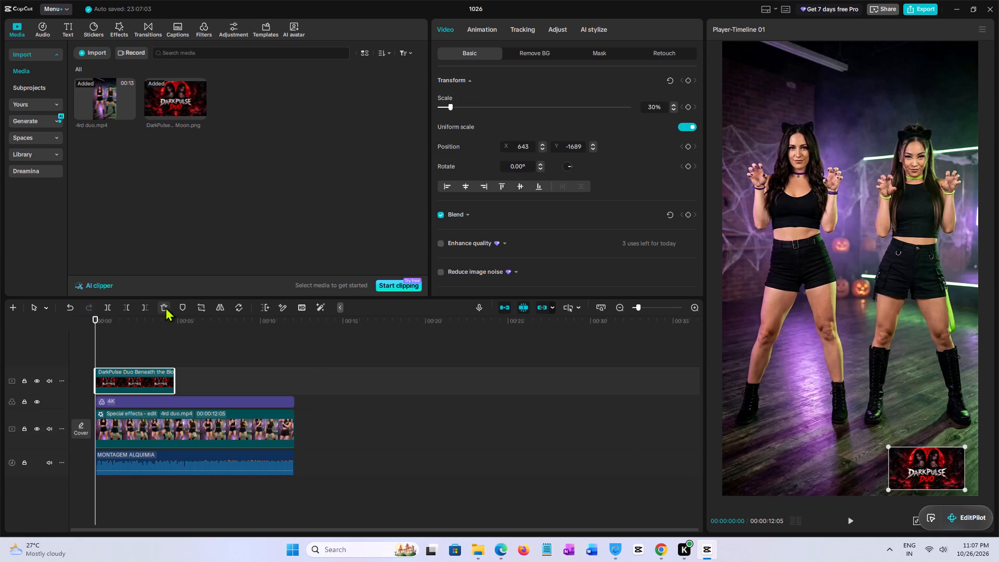
Crop thin strips off the top and bottom of the DarkPulse Duo banner, keeping its full width and the logo text.
left_click(199, 309)
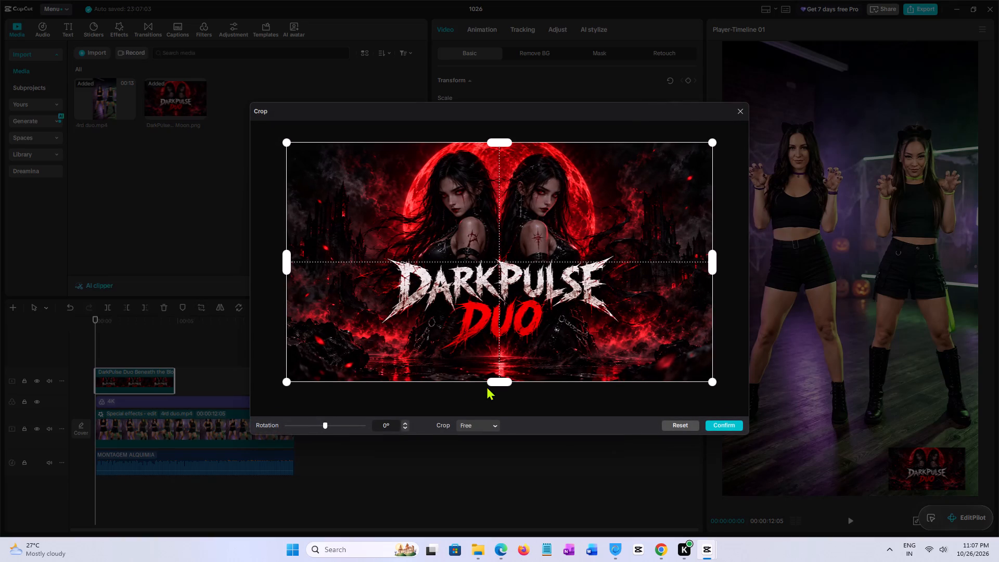
left_click_drag(494, 385, 498, 354)
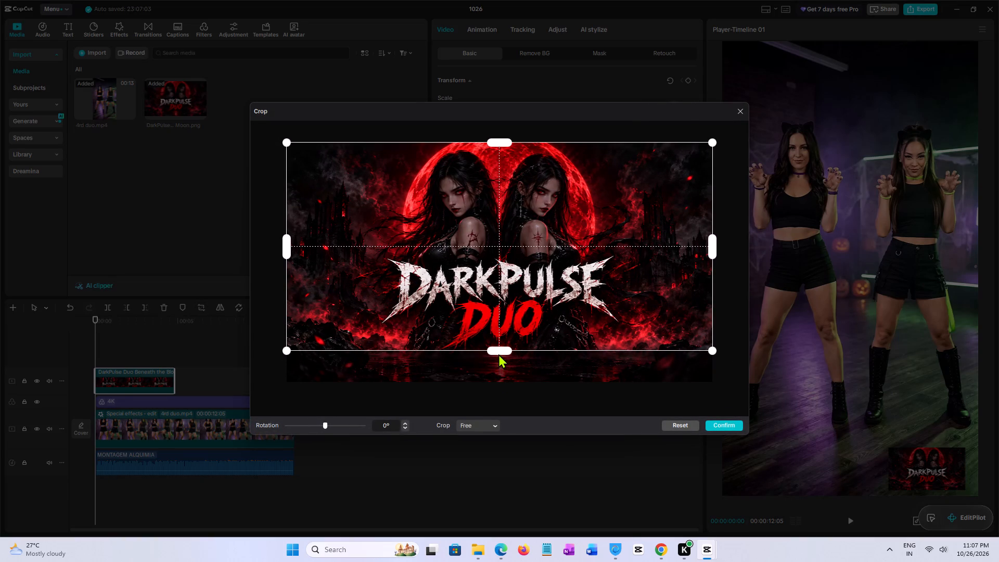
left_click_drag(498, 354, 498, 352)
left_click_drag(497, 139, 499, 156)
left_click(731, 427)
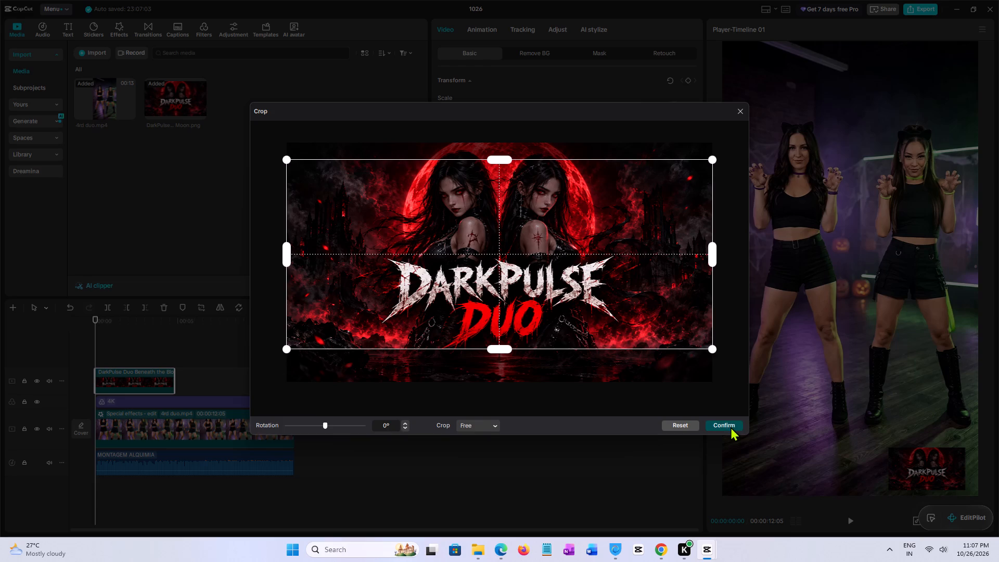
Scale the cropped banner to 29% and reposition it over the AI generated watermark at about X 628, Y -1707.
left_click_drag(924, 466, 813, 445)
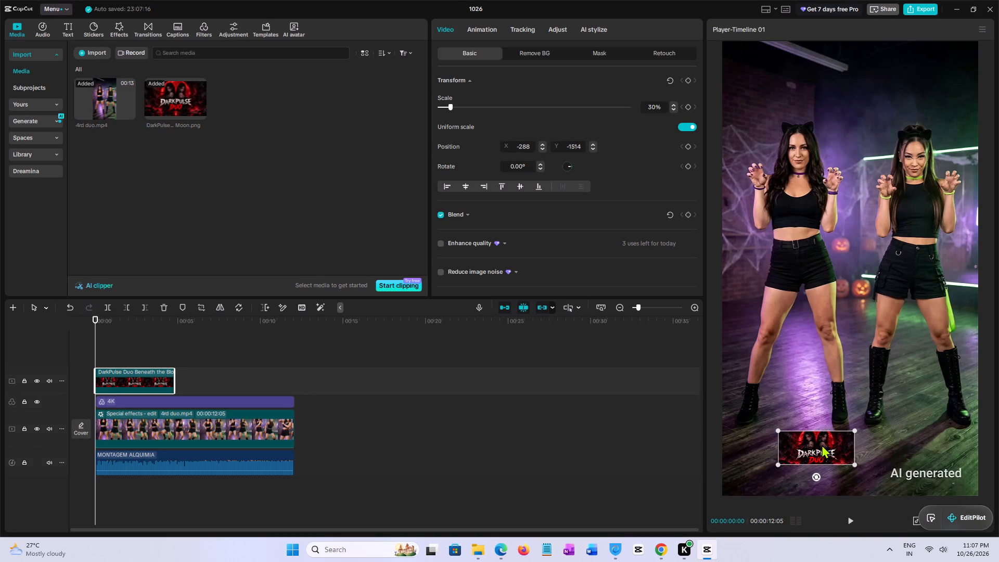
left_click_drag(855, 433, 848, 441)
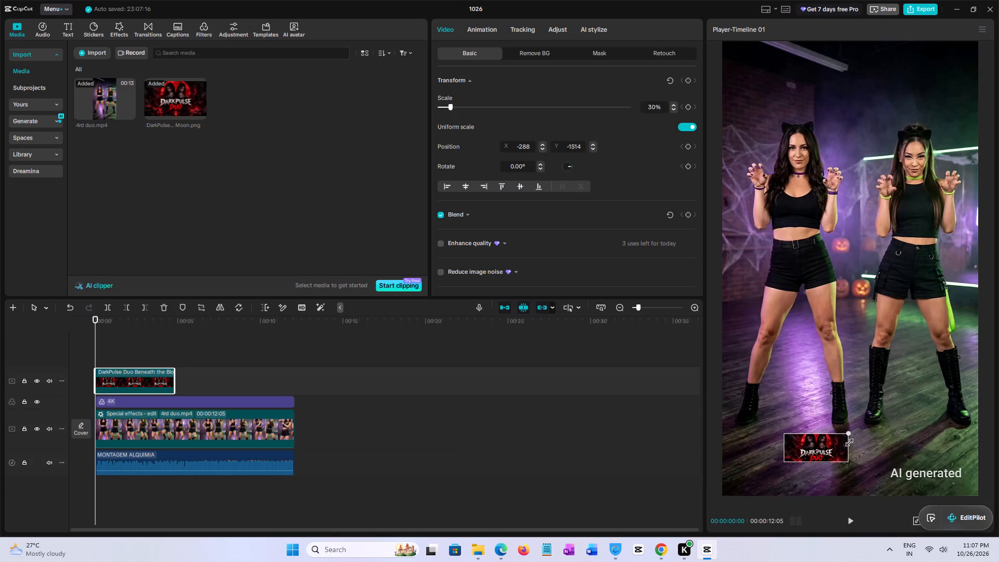
left_click_drag(848, 441, 851, 443)
left_click_drag(851, 443, 859, 442)
left_click_drag(828, 452, 948, 483)
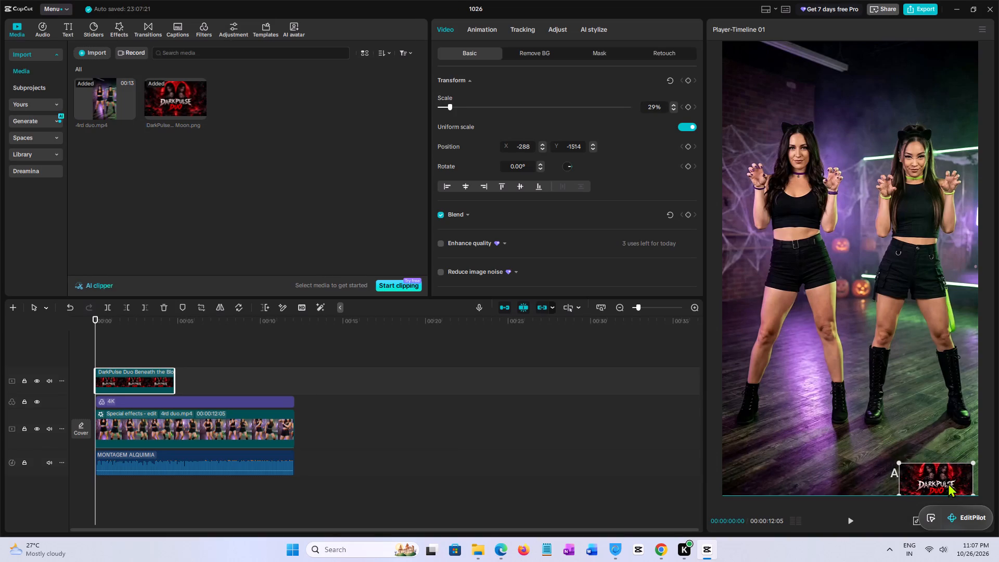
left_click_drag(948, 483, 940, 485)
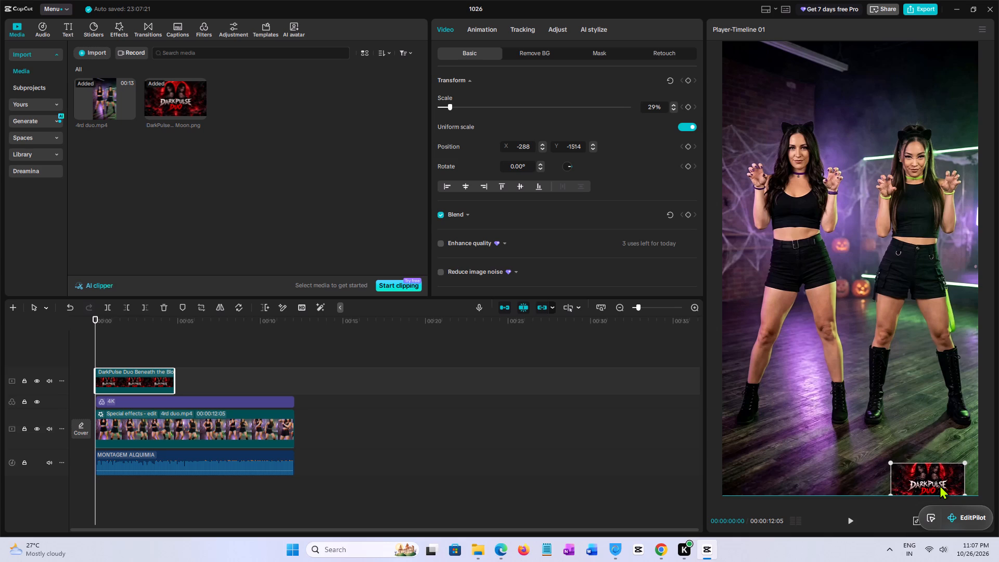
left_click_drag(940, 485, 940, 483)
left_click_drag(940, 483, 937, 470)
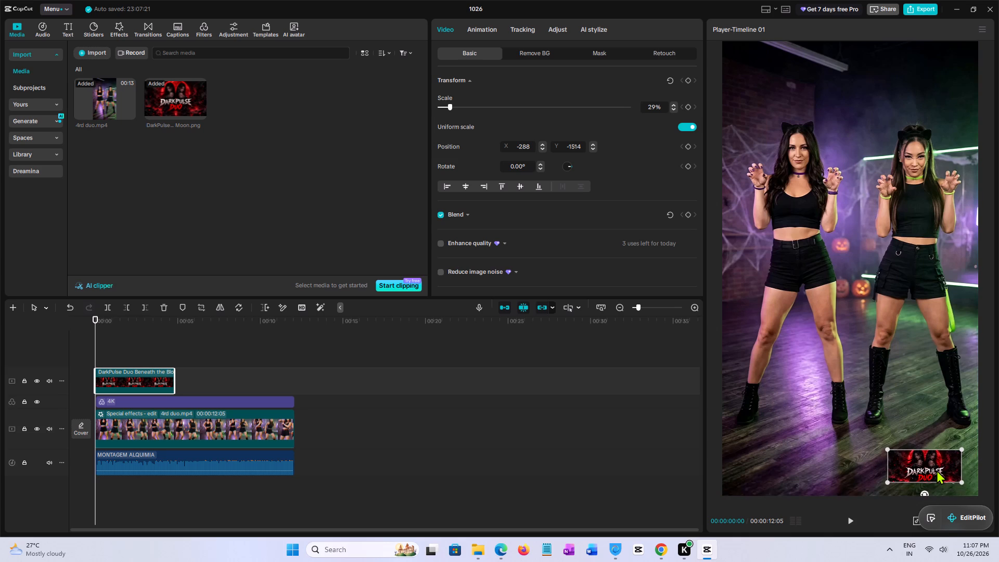
left_click_drag(937, 470, 937, 475)
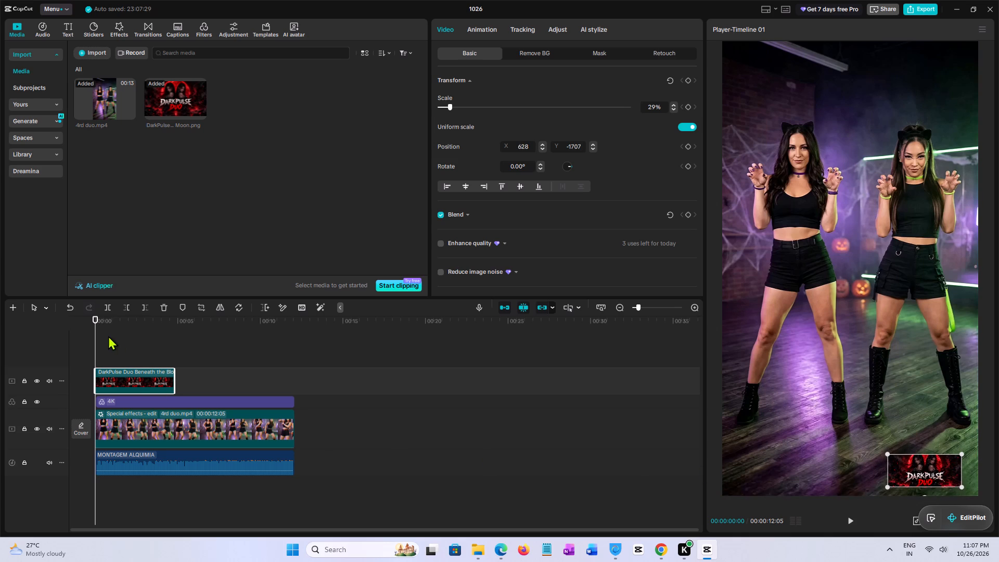
Extend the DarkPulse Duo banner clip to 00:00:12:05 so it spans the full length of the video.
left_click(108, 335)
left_click_drag(108, 335, 56, 333)
key("space")
key("space")
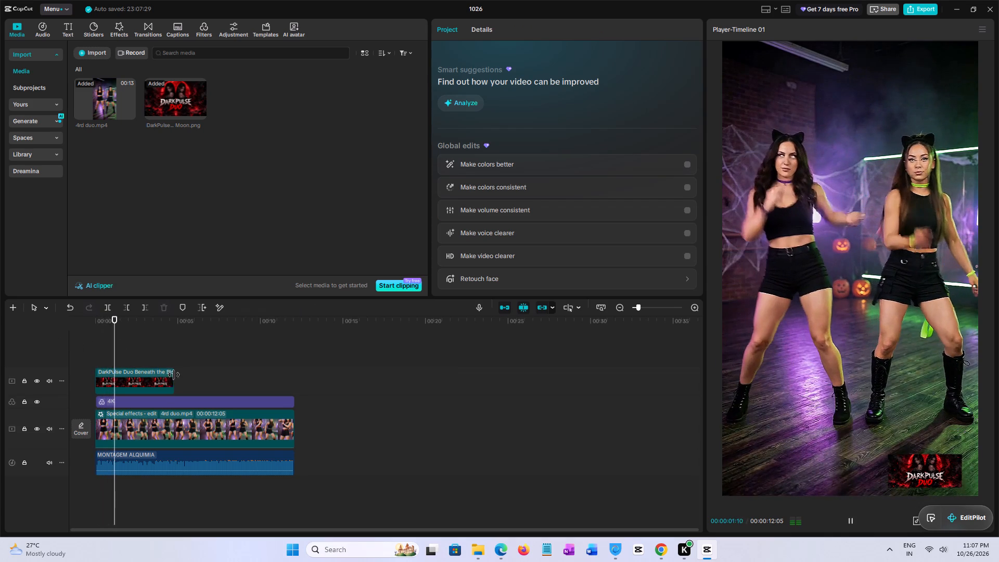
left_click(167, 378)
left_click_drag(175, 379, 271, 394)
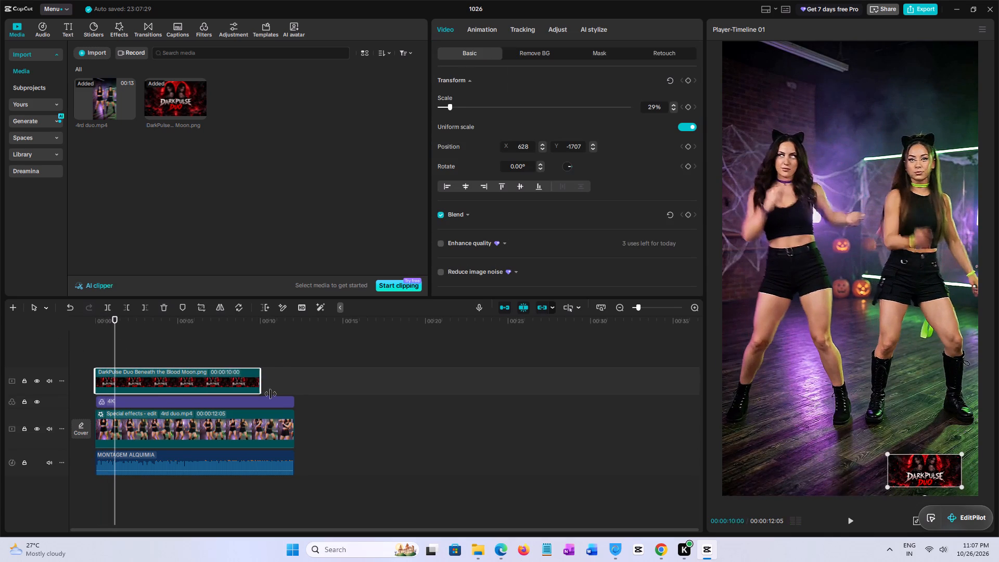
left_click_drag(271, 394, 293, 395)
Play the video from the start several times to review the banner over the watermark throughout the dance.
key("space")
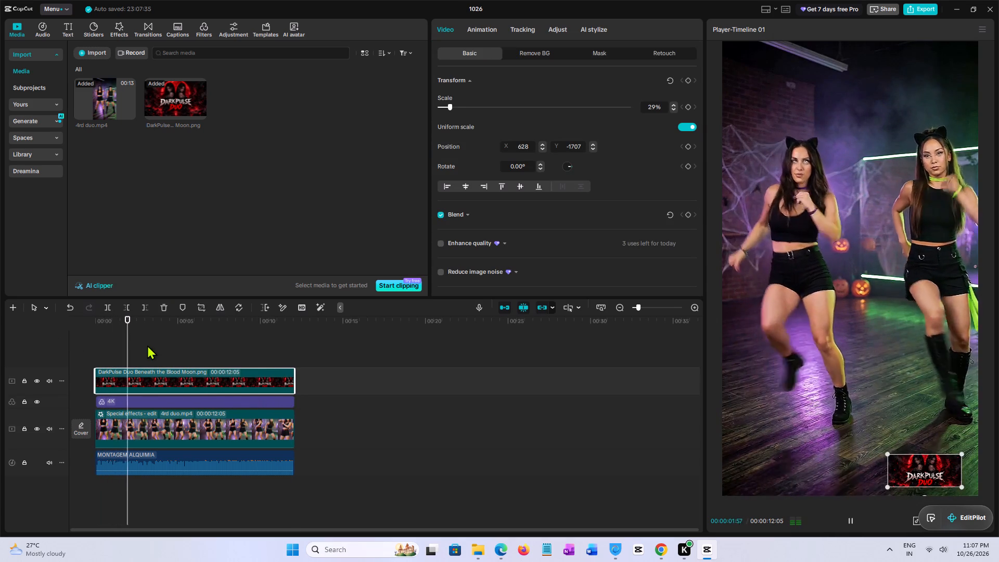
left_click(147, 345)
left_click_drag(147, 345, 3, 327)
key("space")
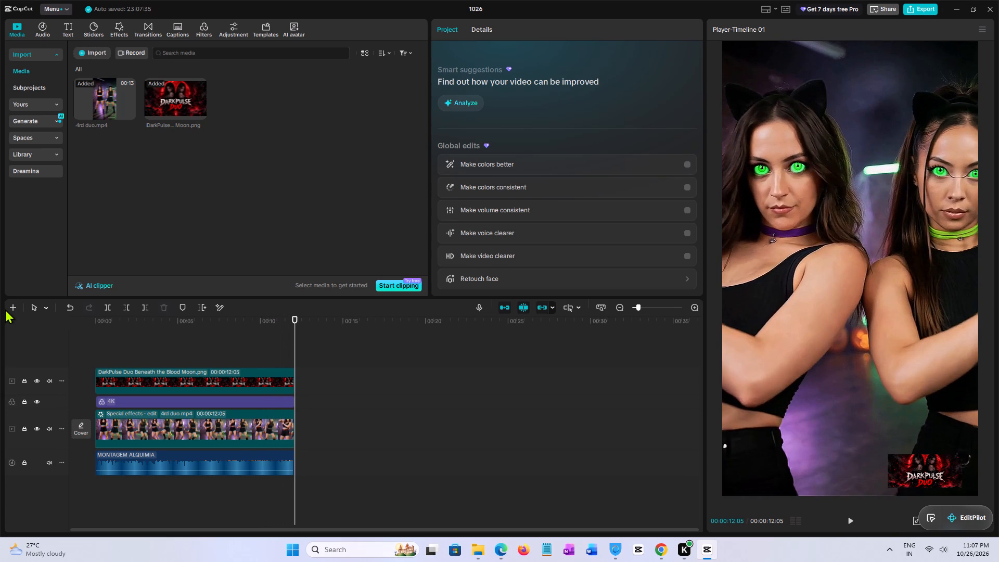
key("space")
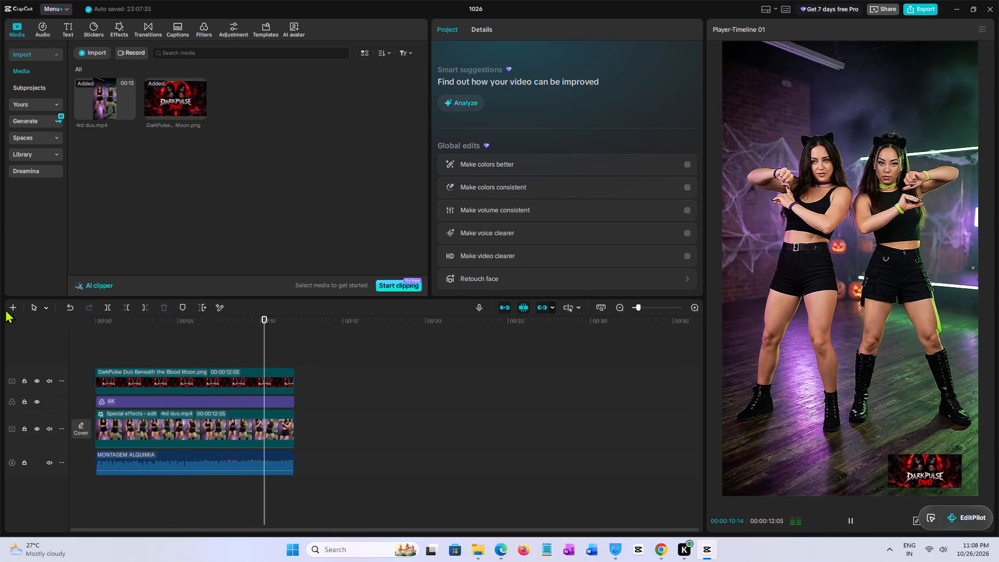
left_click(100, 343)
left_click_drag(100, 343, 58, 343)
key("space")
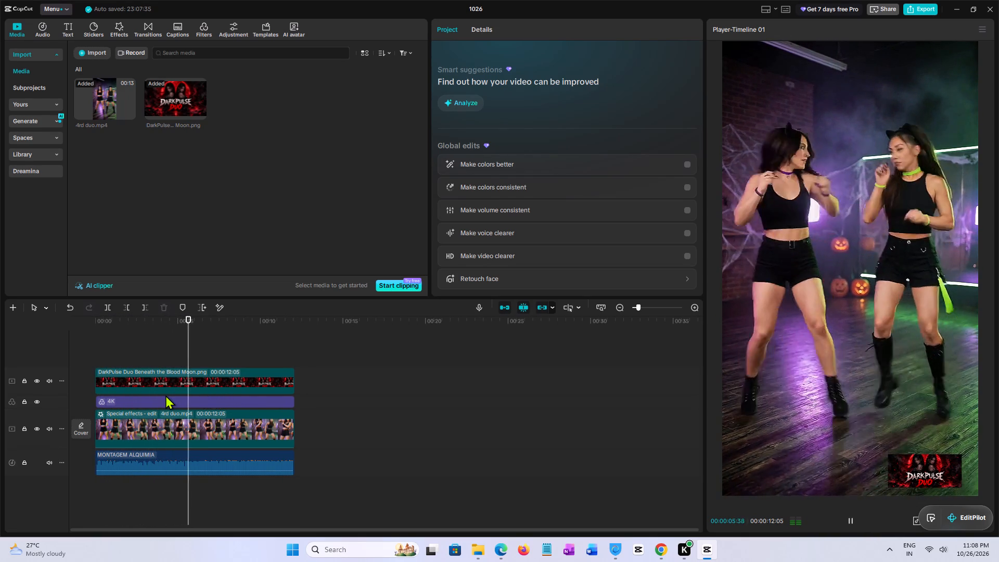
key("space")
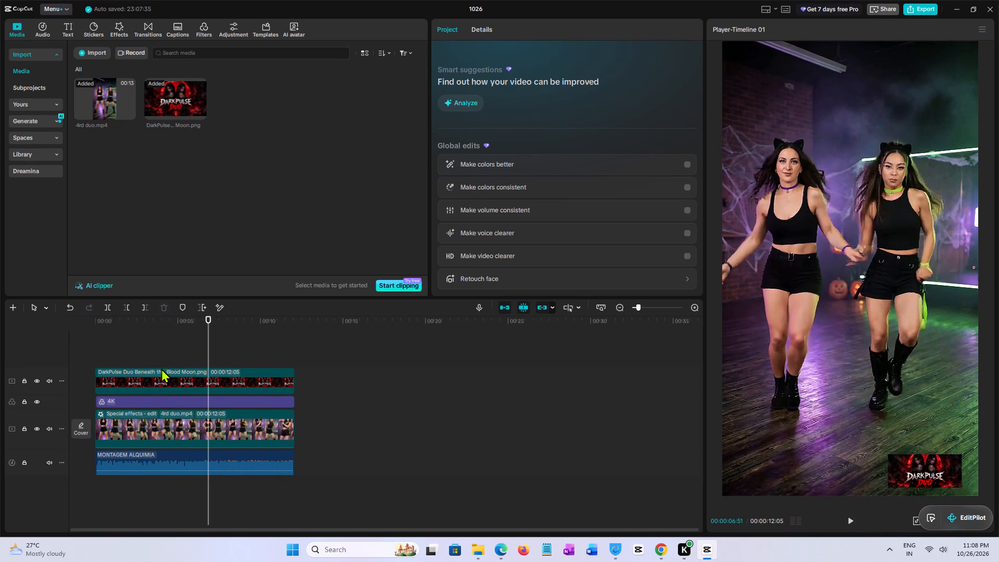